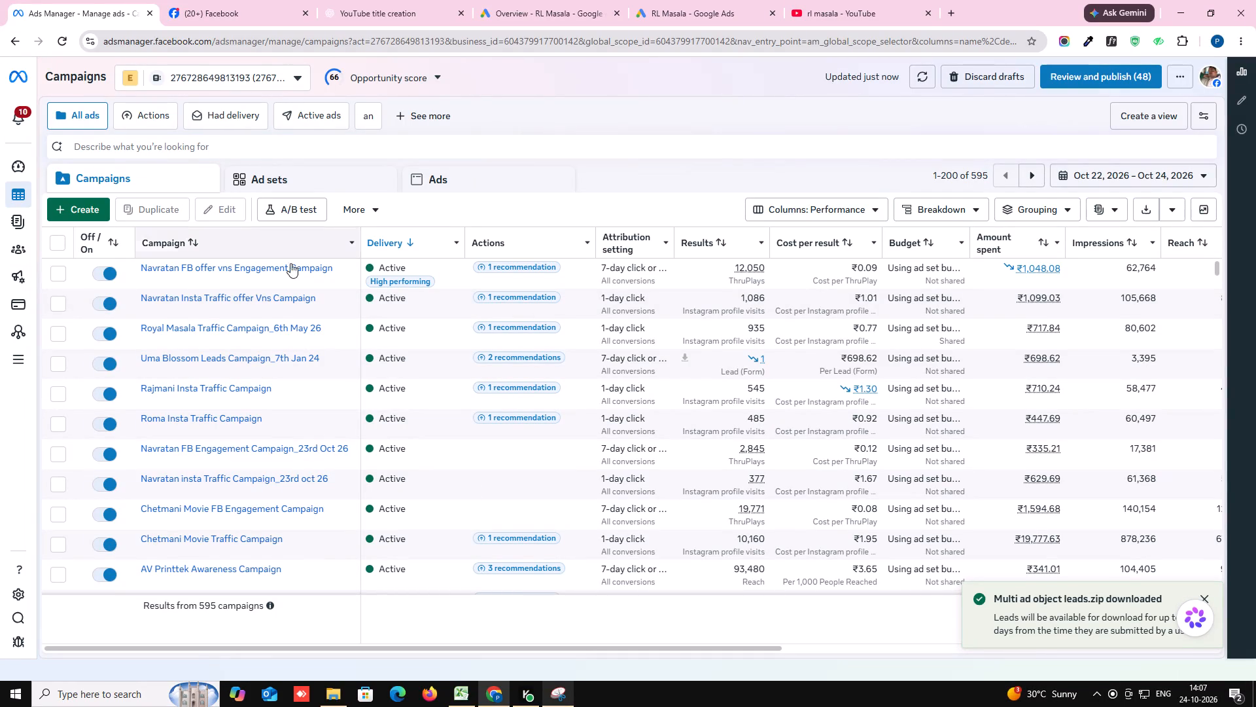
Switch to the RL Masala account's Google Ads overview and start creating a new campaign.
left_click(525, 7)
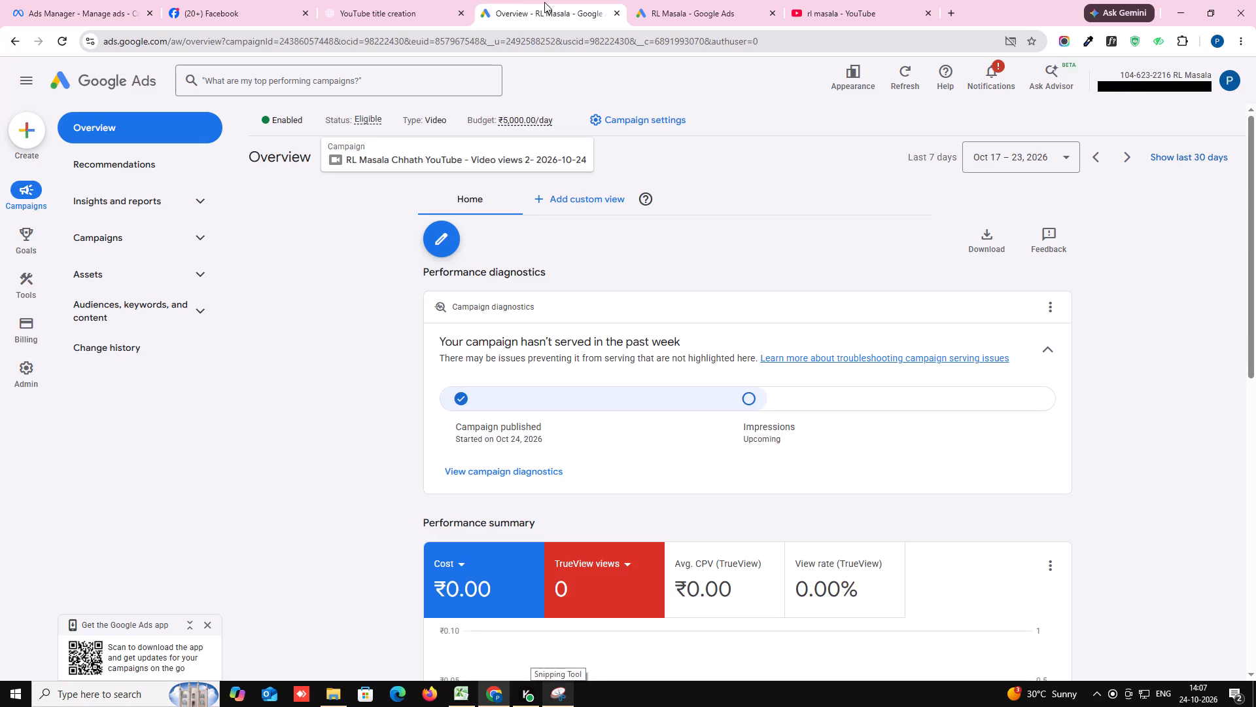
left_click(22, 137)
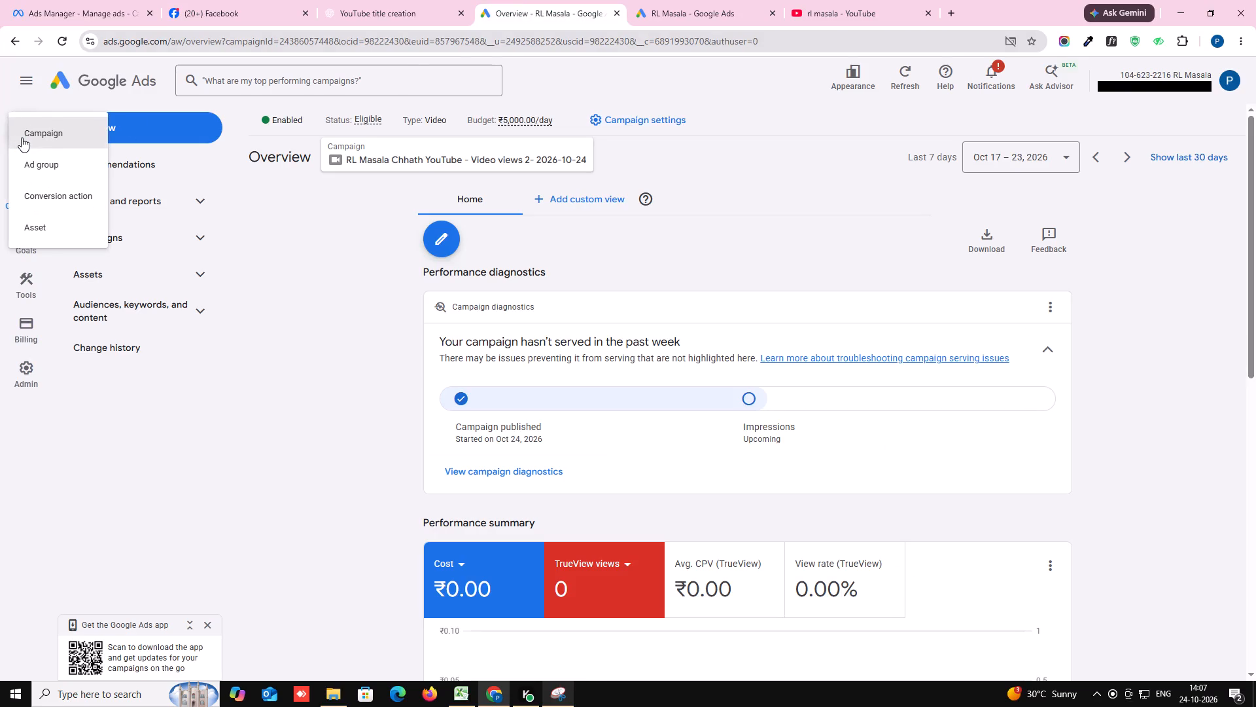
left_click(60, 124)
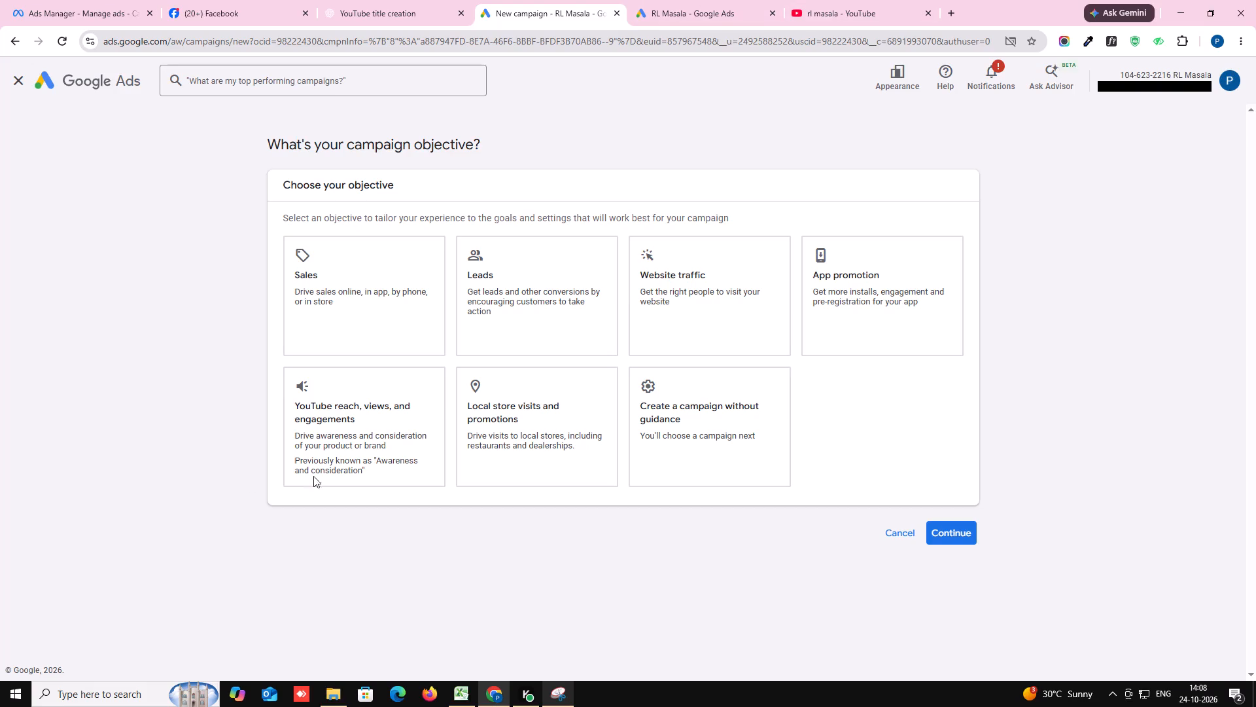
Choose to create a campaign without guidance as the objective and continue to the campaign types.
left_click(716, 408)
left_click(671, 418)
left_click(939, 536)
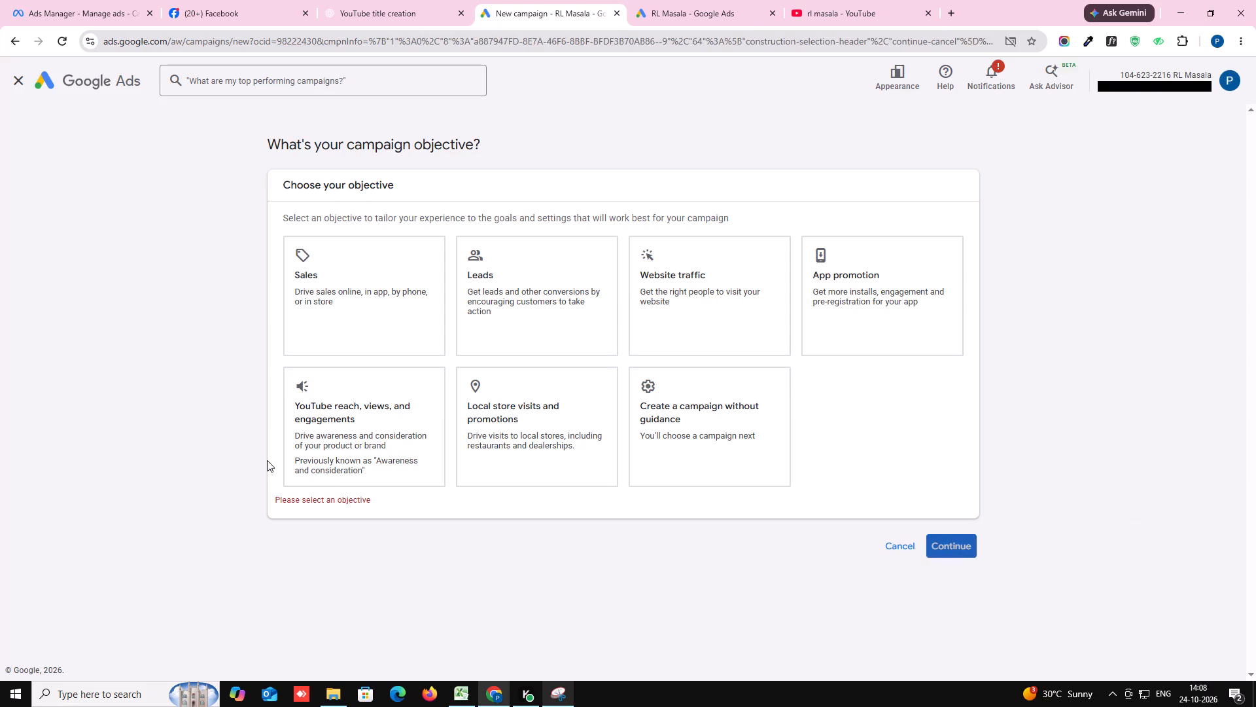
left_click(696, 418)
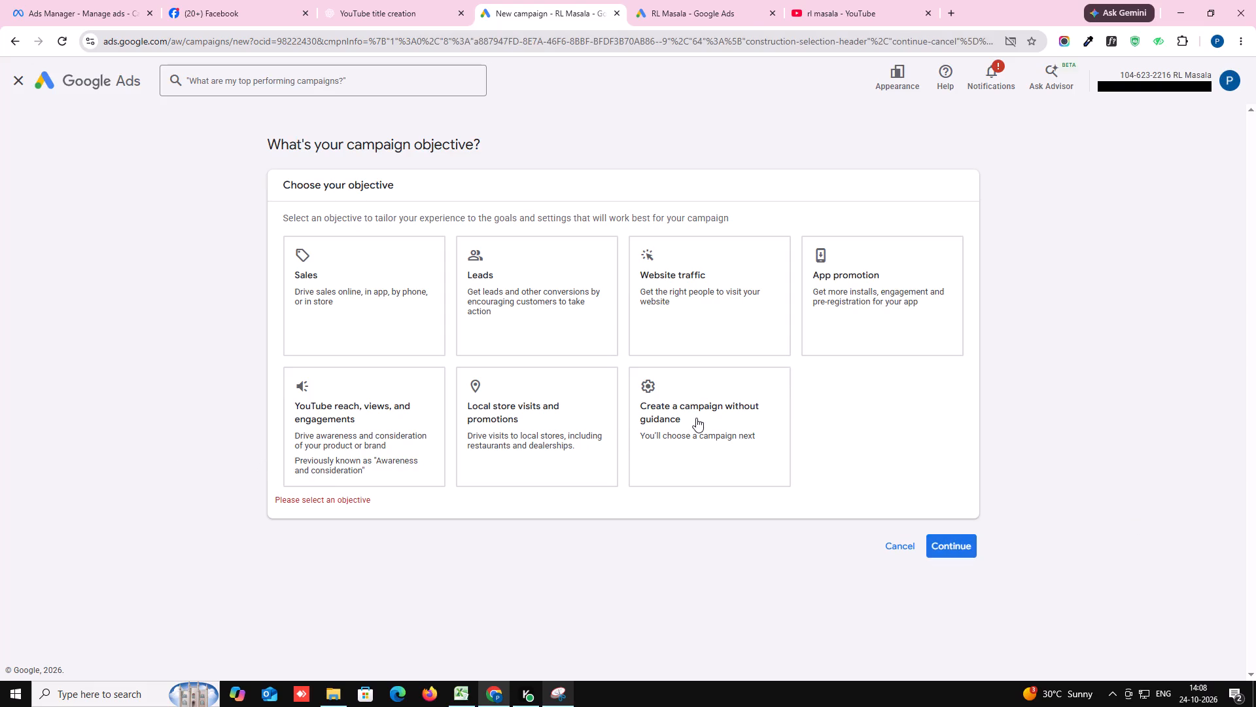
left_click(696, 418)
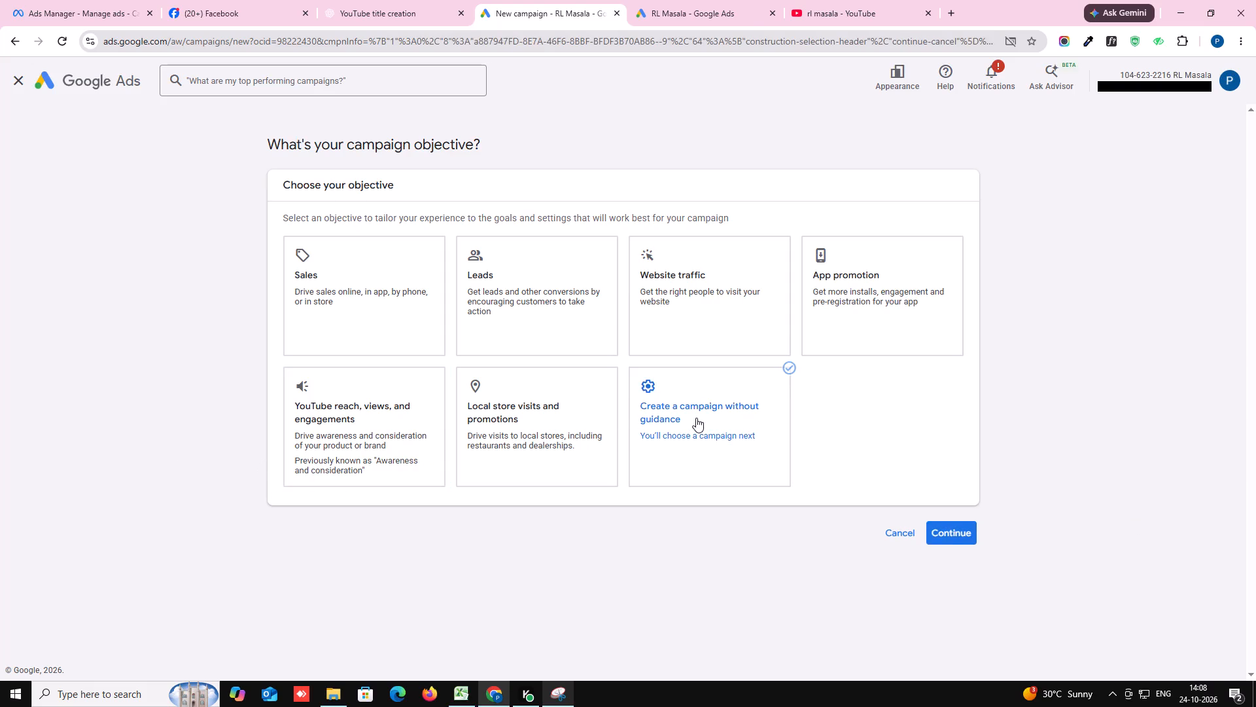
left_click(941, 536)
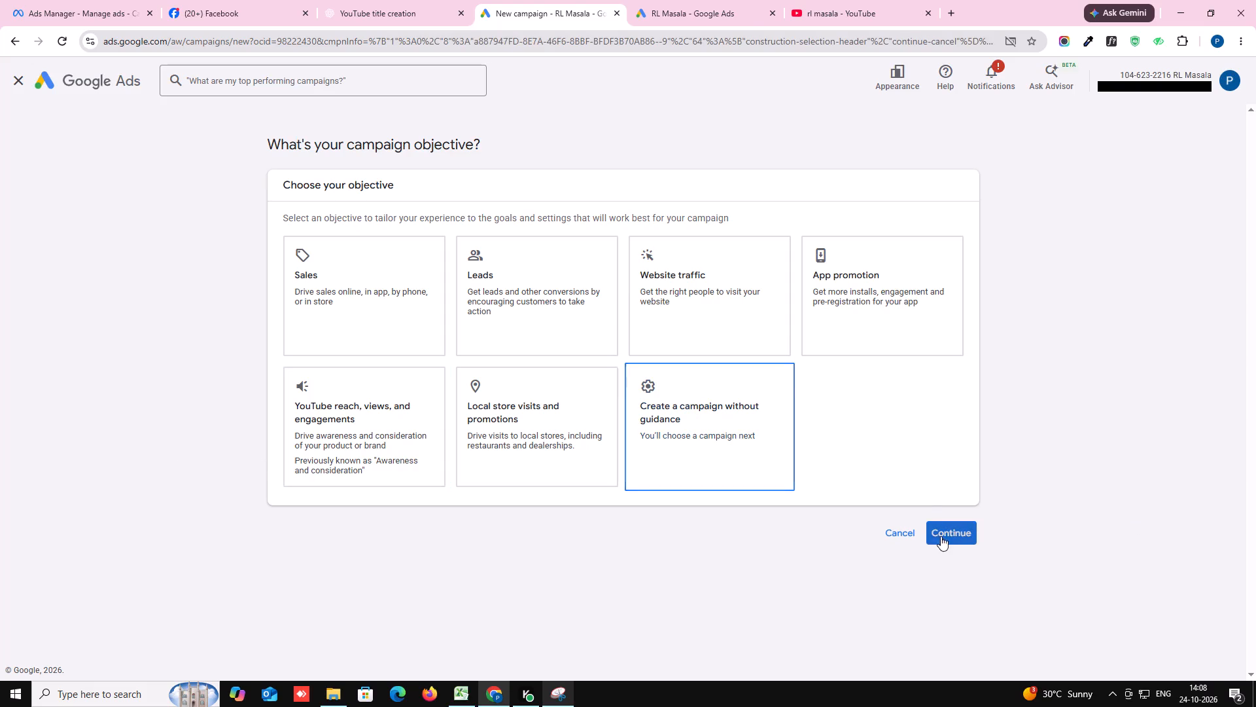
left_click(714, 444)
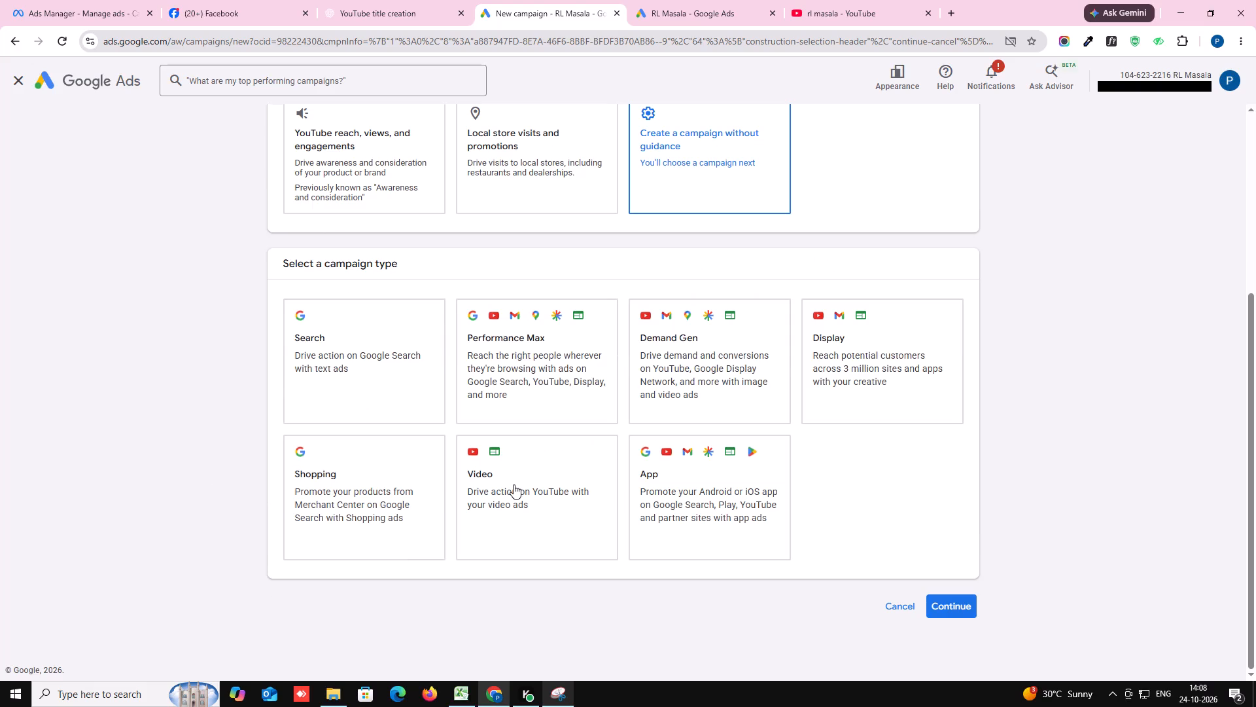
Select the Video campaign type with the Non-skippable reach subtype and continue to the campaign settings.
left_click(514, 484)
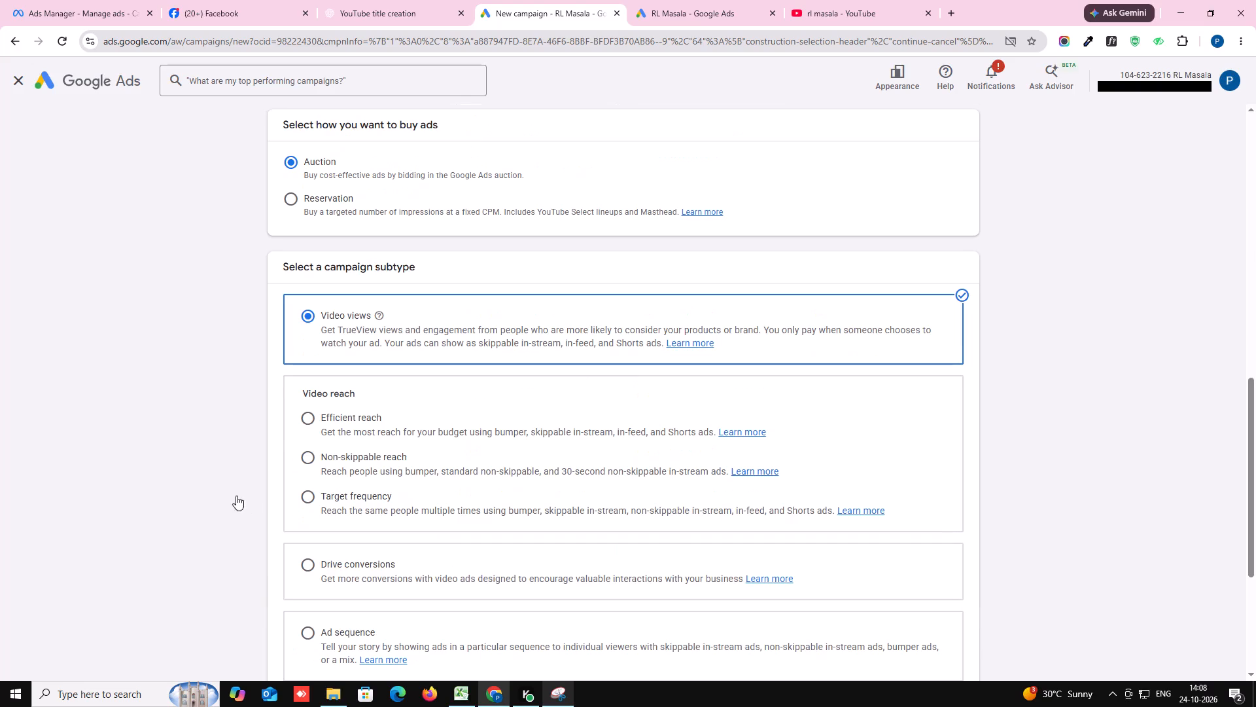
scroll(236, 496, "down", 1)
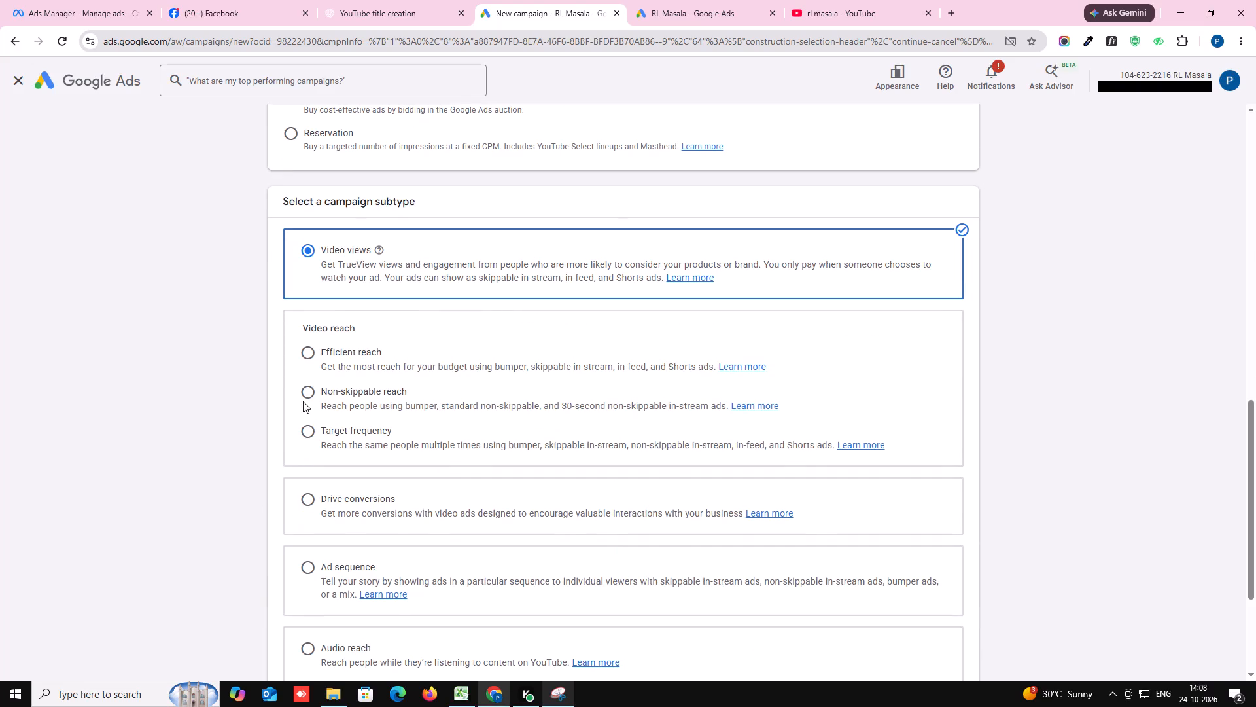
left_click(305, 390)
scroll(162, 420, "down", 1)
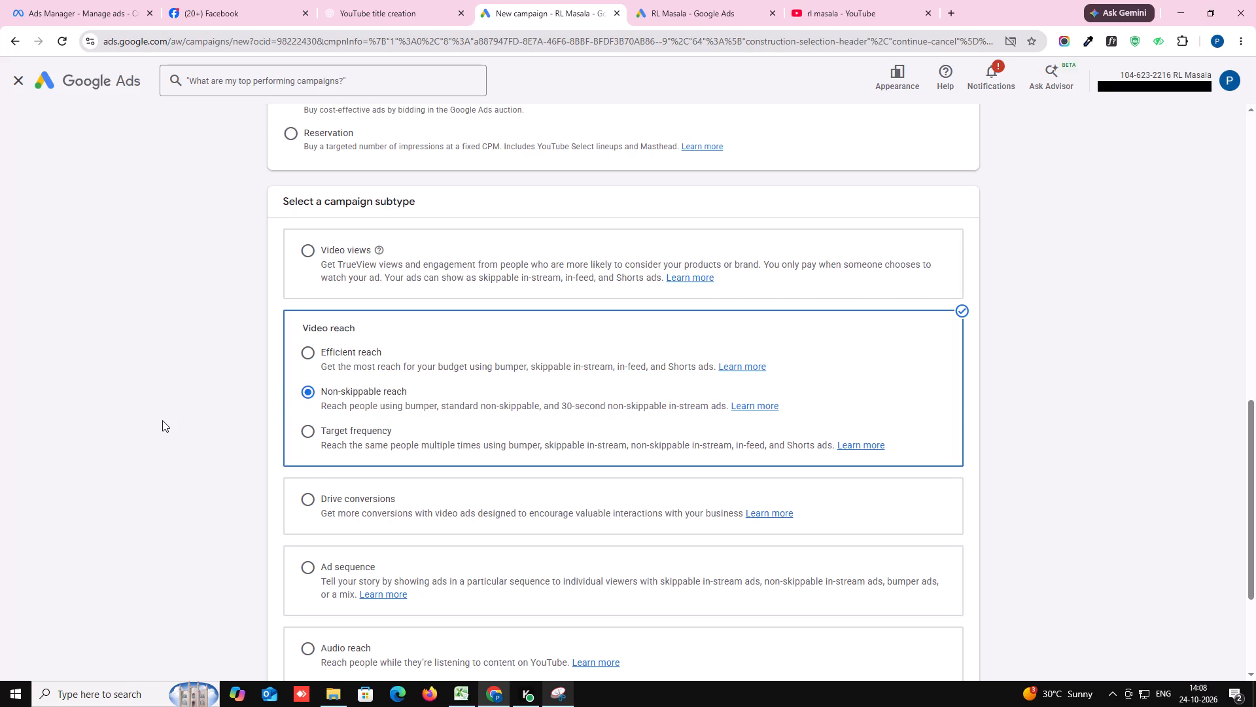
scroll(162, 420, "down", 2)
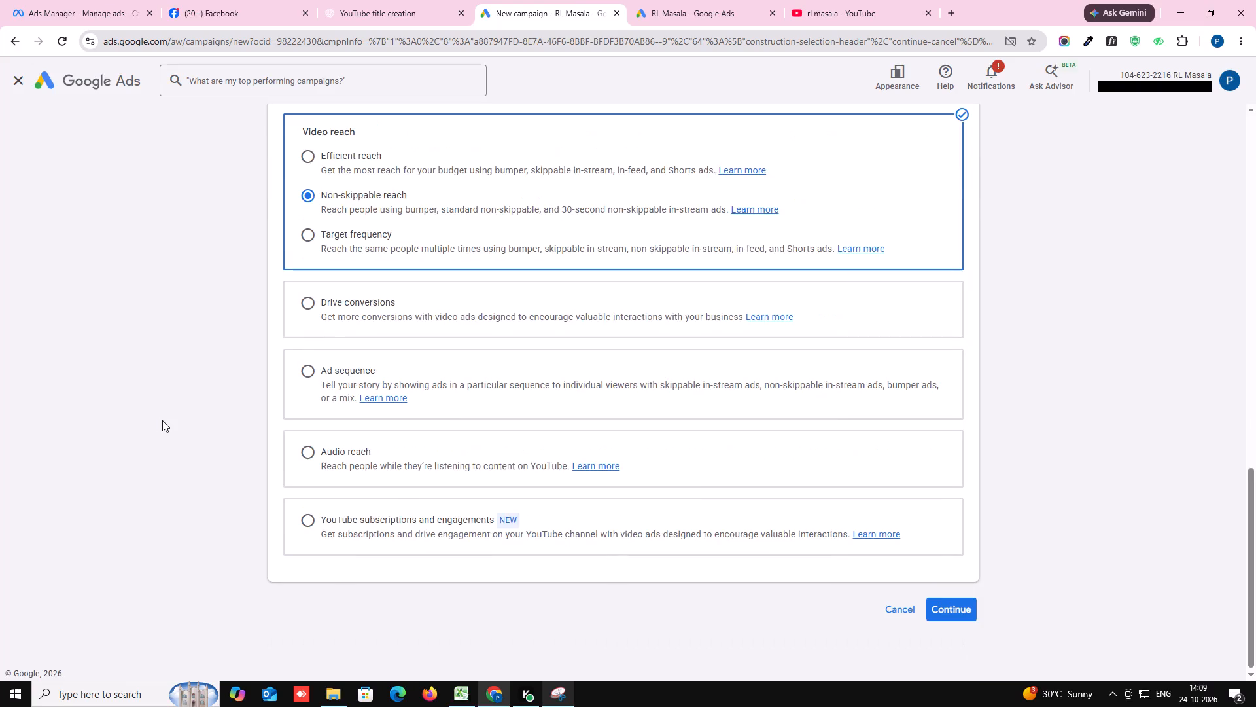
scroll(162, 420, "up", 1)
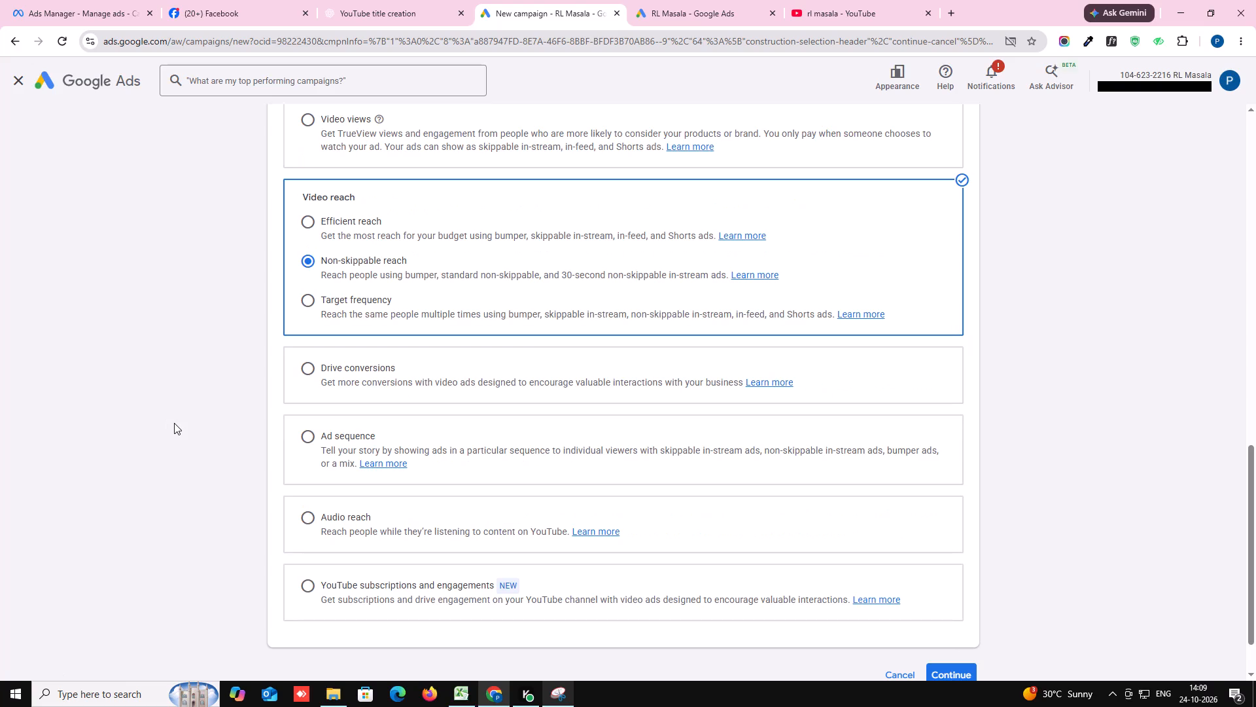
scroll(414, 492, "down", 1)
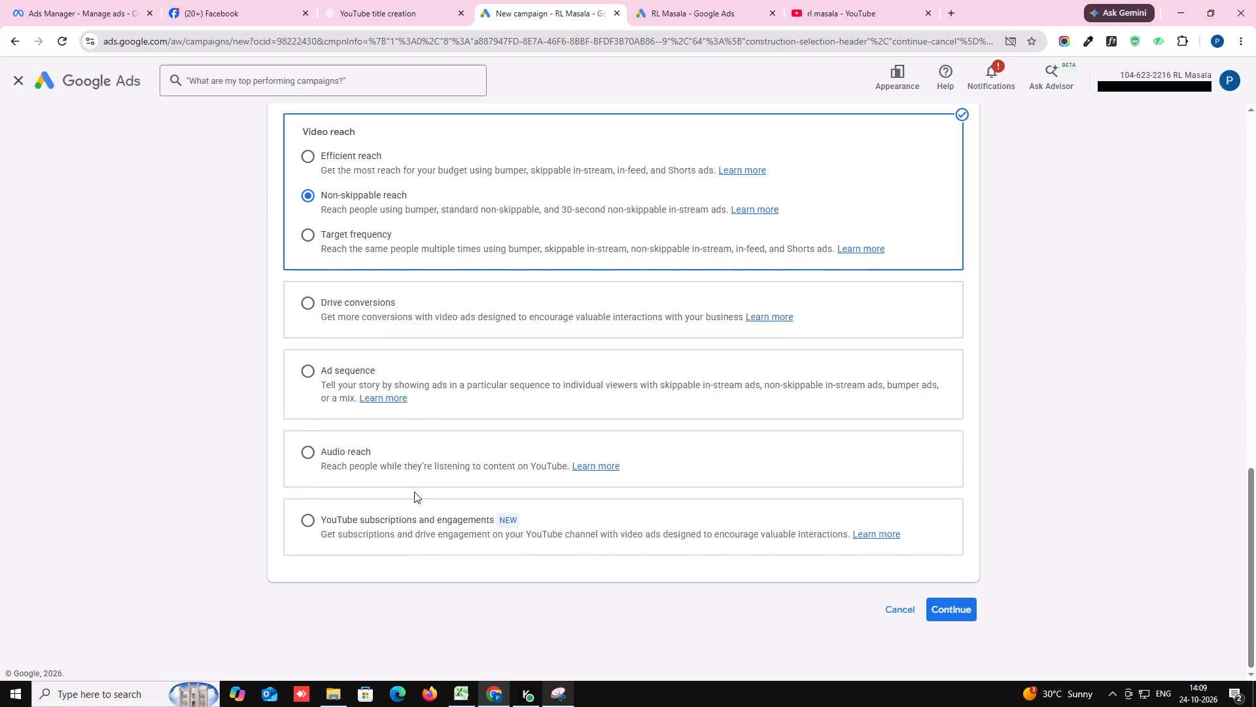
scroll(414, 492, "down", 1)
left_click(933, 602)
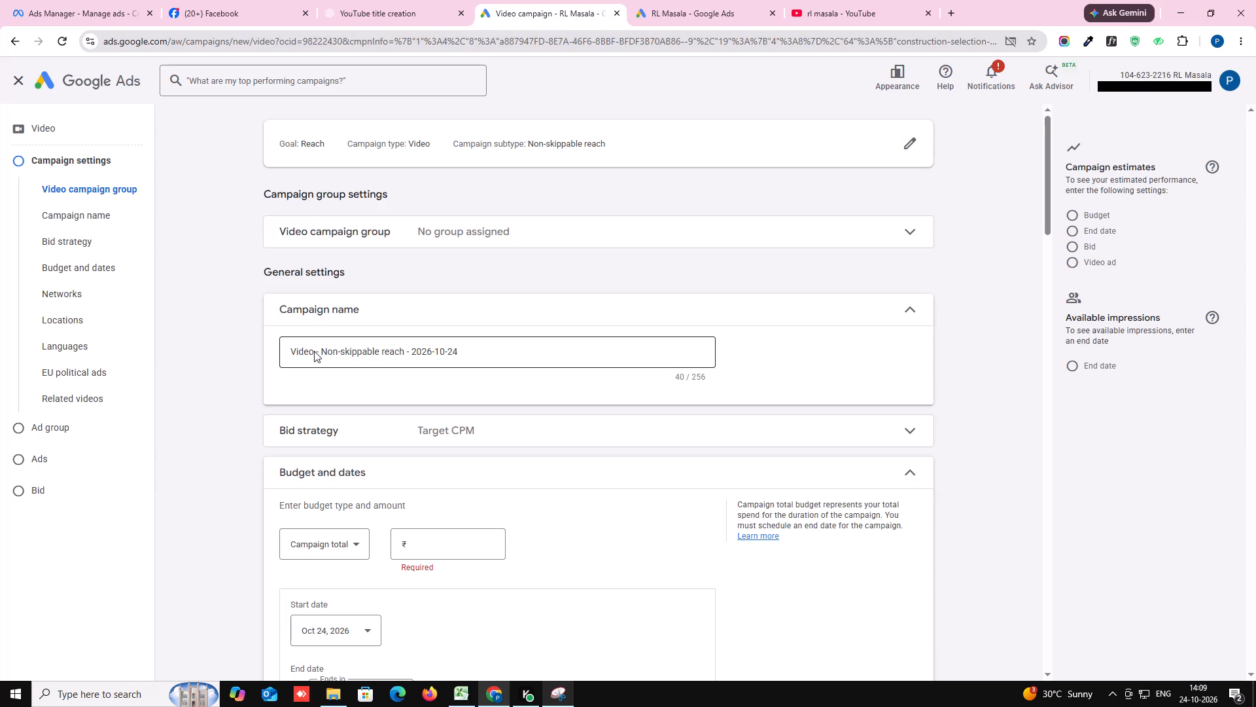
Rename the campaign as "RL Masala Chhhath Youtube paartner - Non-skippable reach 1 - 2026-10-24".
left_click(290, 348)
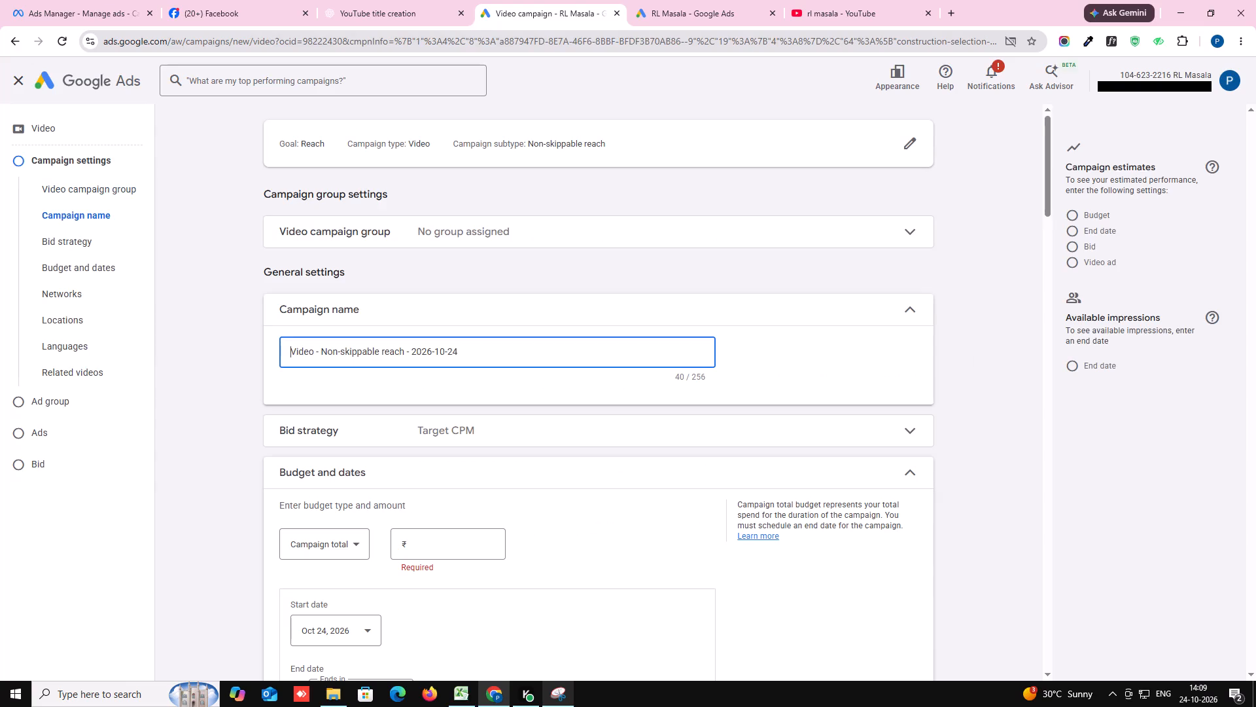
type("RL")
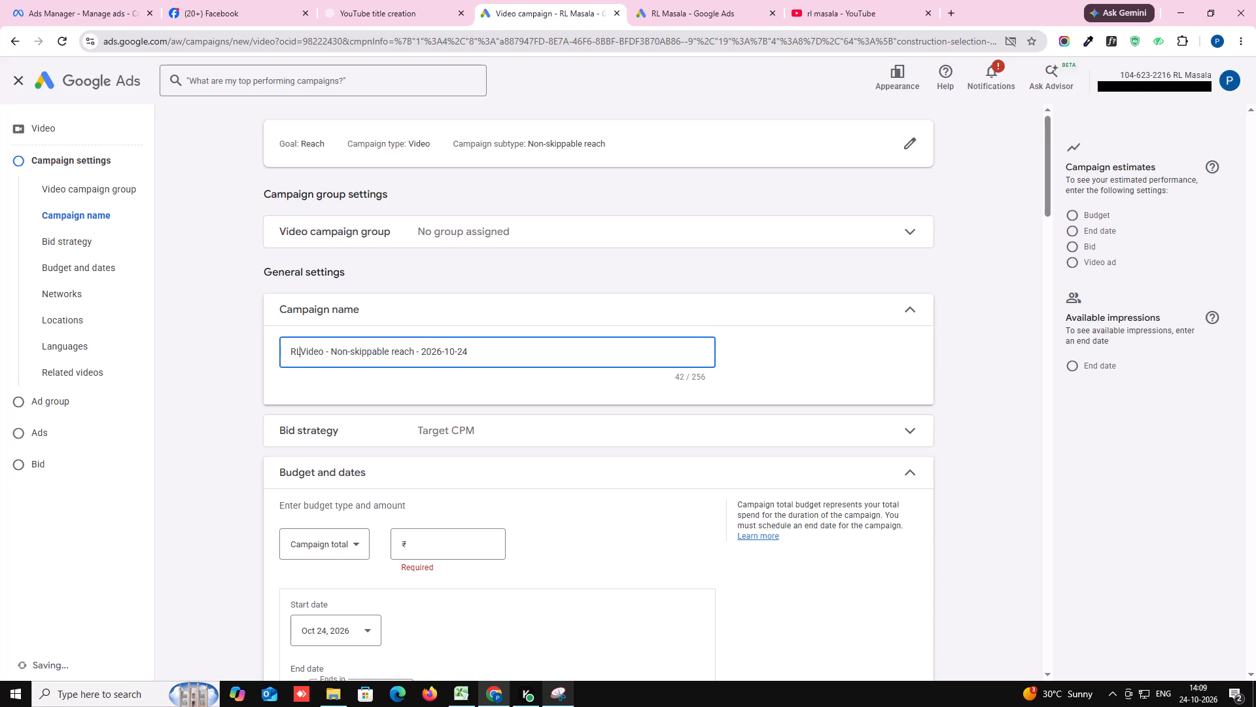
key("space")
type("Masala")
key("space")
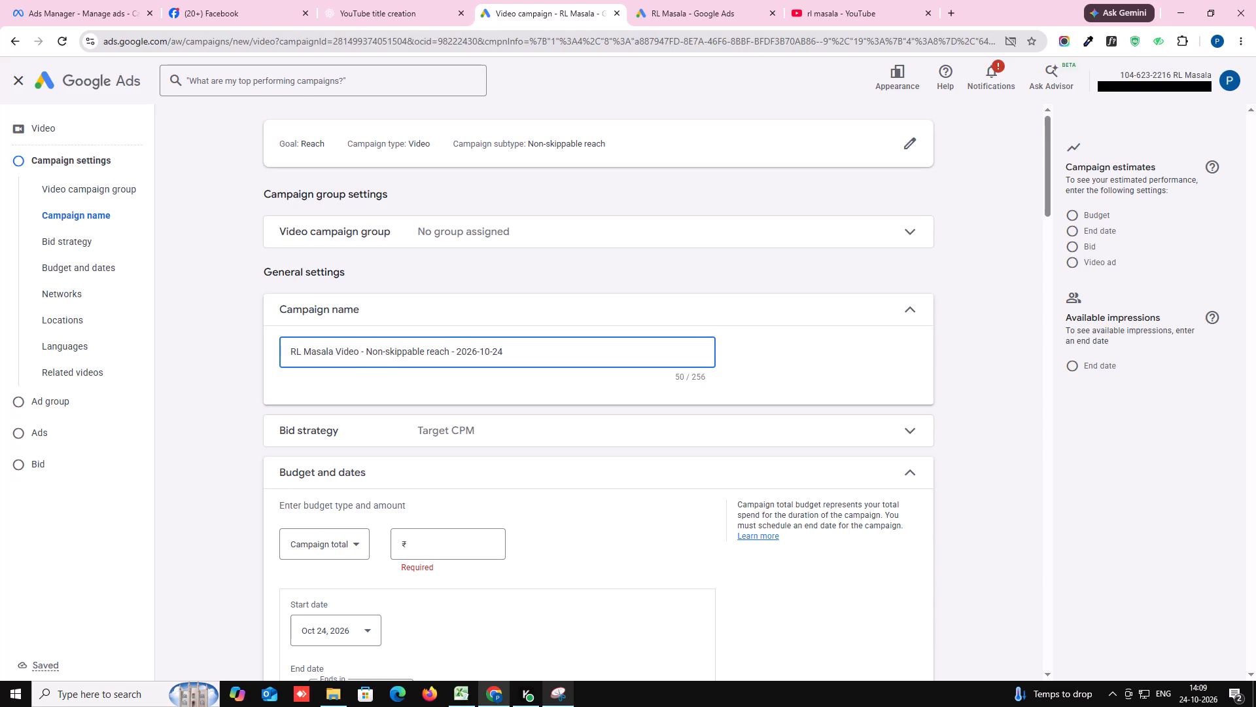
type("Chhhath")
key("space")
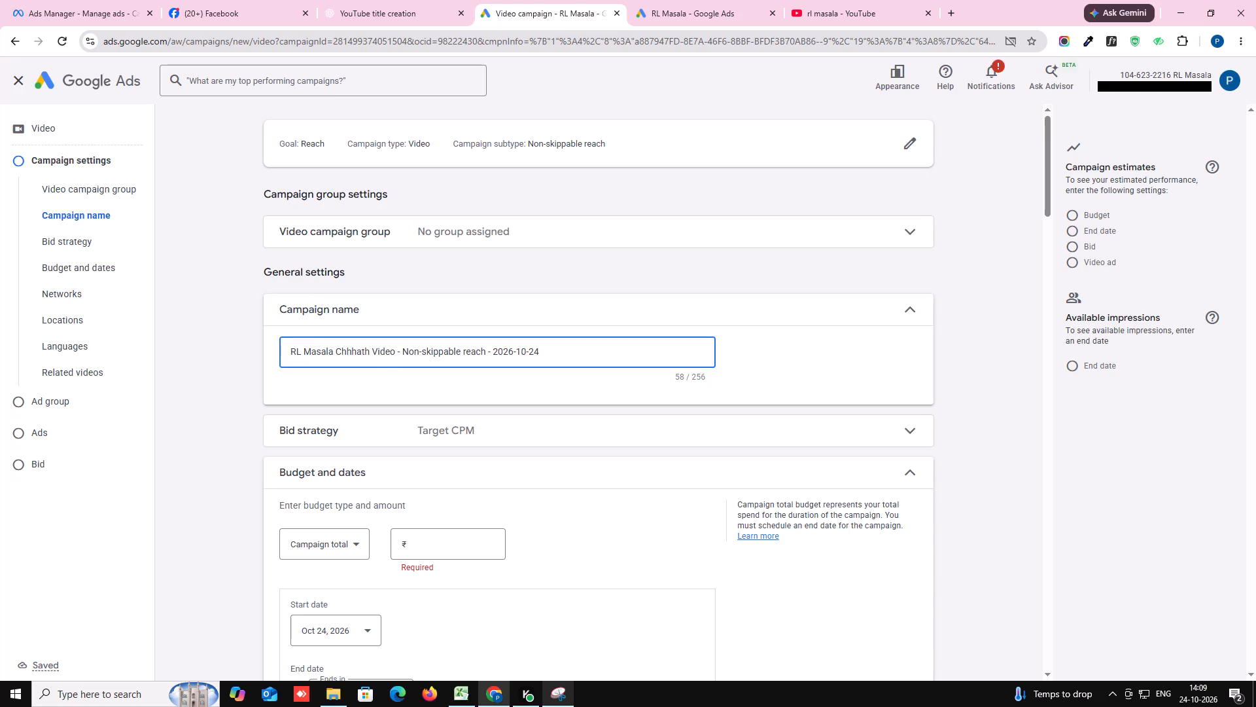
left_click(393, 352)
key("BackSpace")
key("BackSpace")
key("BackSpace")
key("BackSpace")
key("BackSpace")
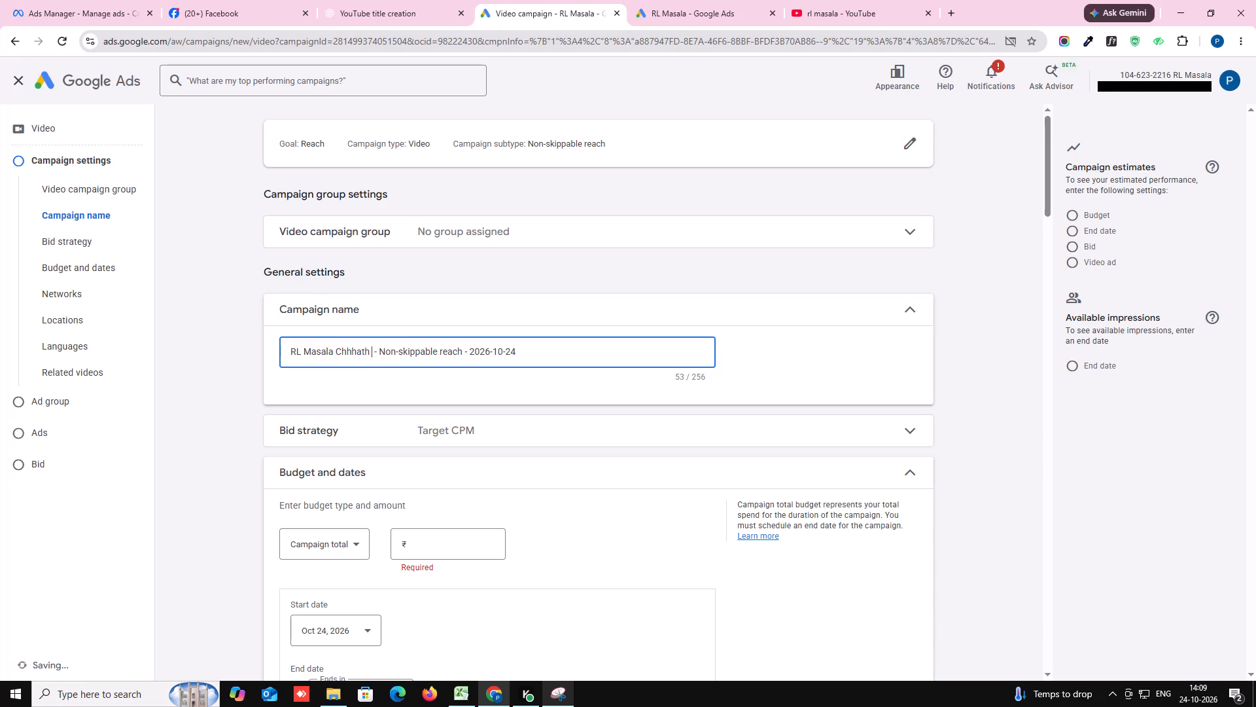
type("Youtube")
key("space")
type("paartne")
key("r")
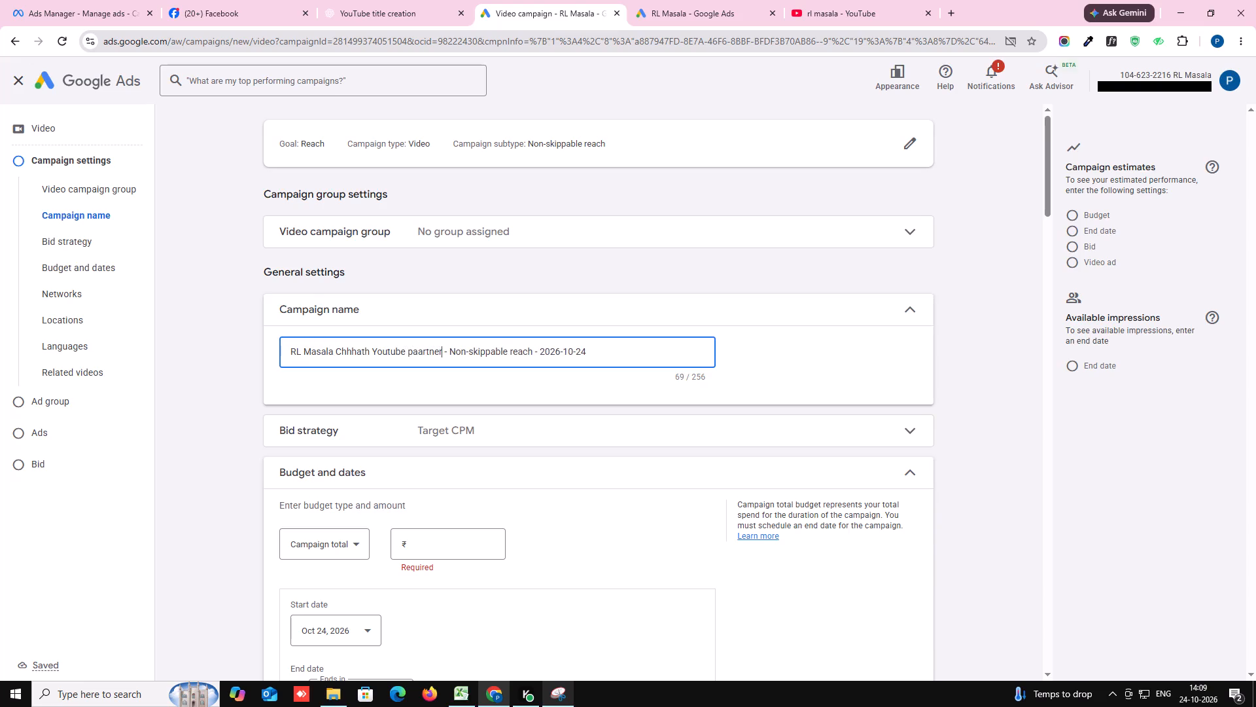
left_click(533, 352)
key("space")
type("1")
Change the budget type to Daily and set the amount to ₹5,000.
left_click(334, 545)
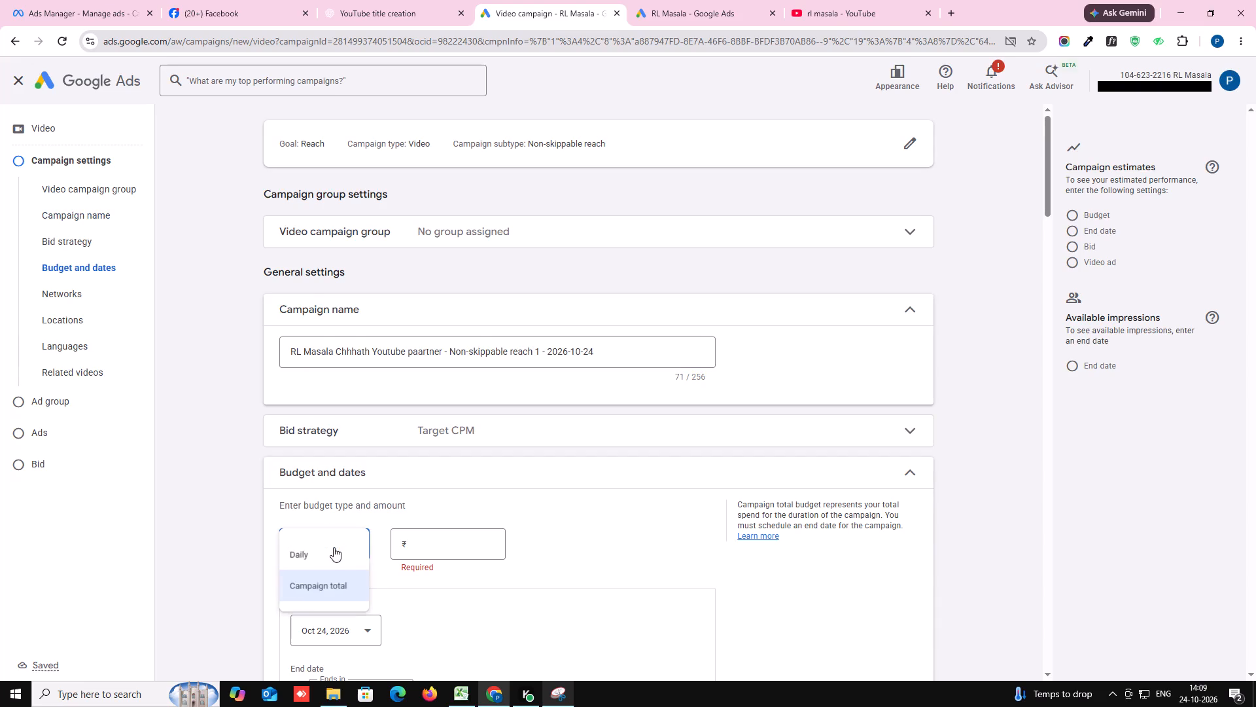
left_click(317, 554)
left_click(425, 544)
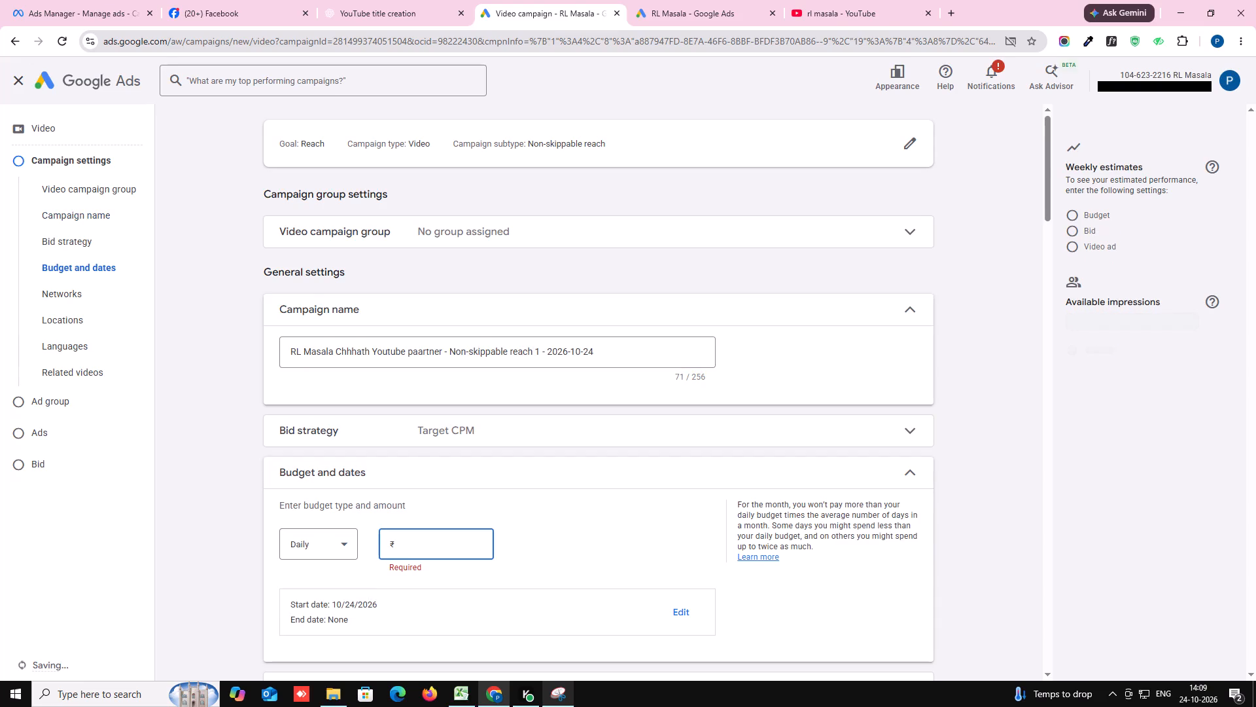
type("5000")
left_click(234, 525)
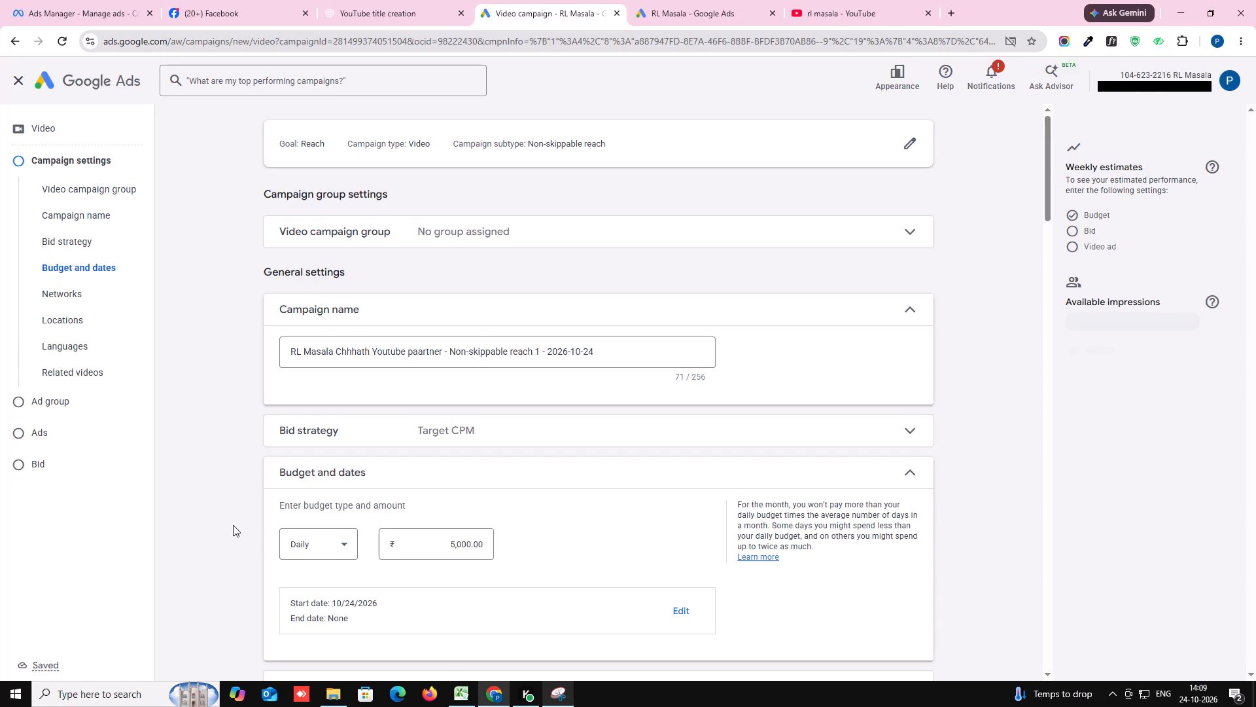
In the advanced location search, enable adding locations in bulk and remove all existing targeted locations.
scroll(391, 477, "down", 6)
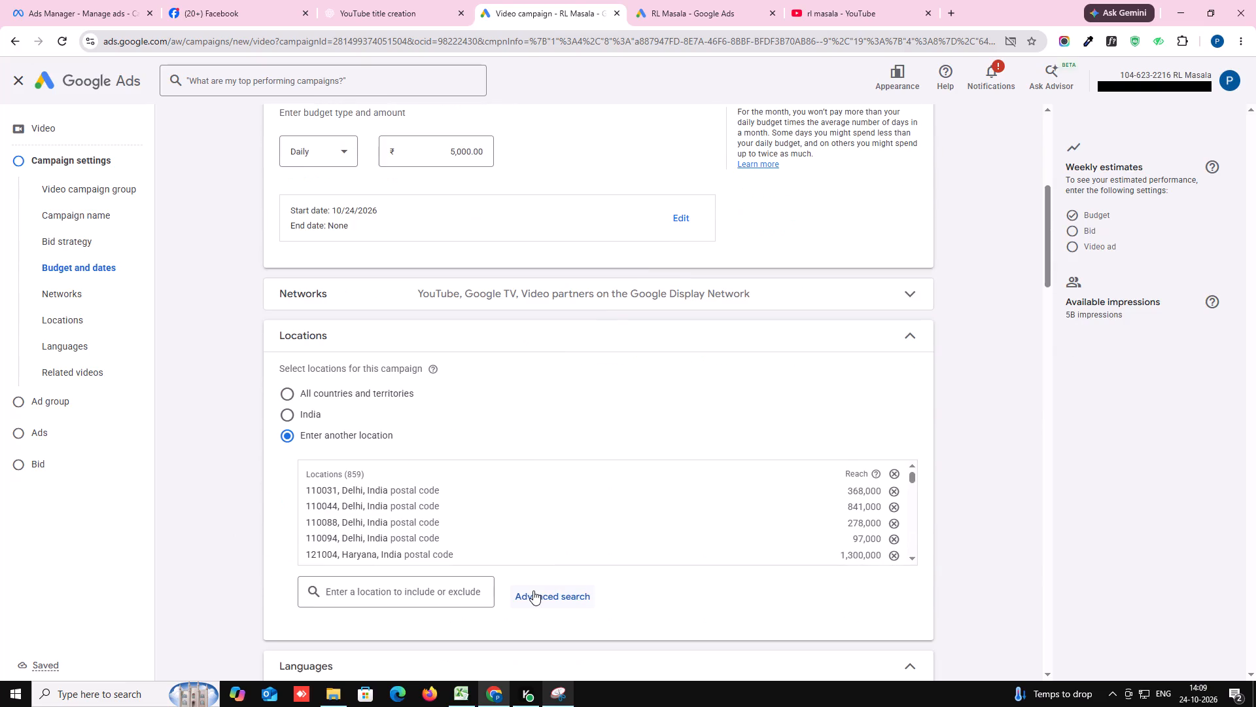
left_click(533, 590)
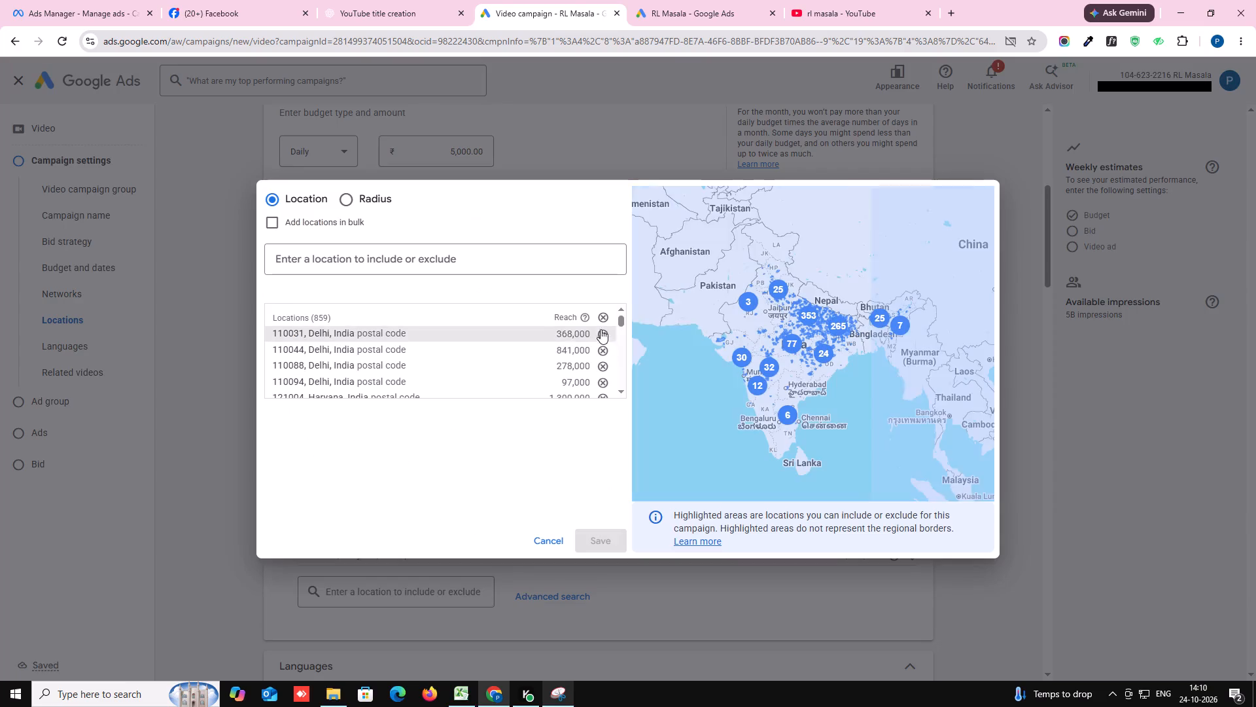
left_click(273, 223)
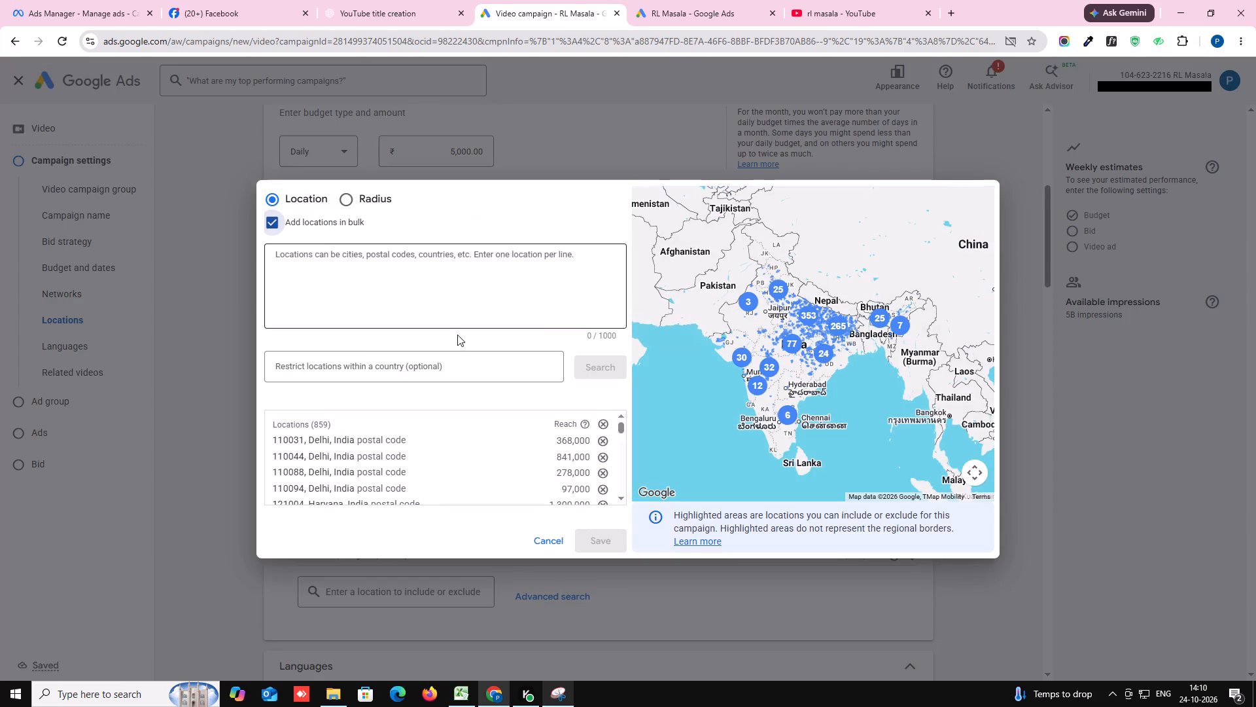
left_click(601, 421)
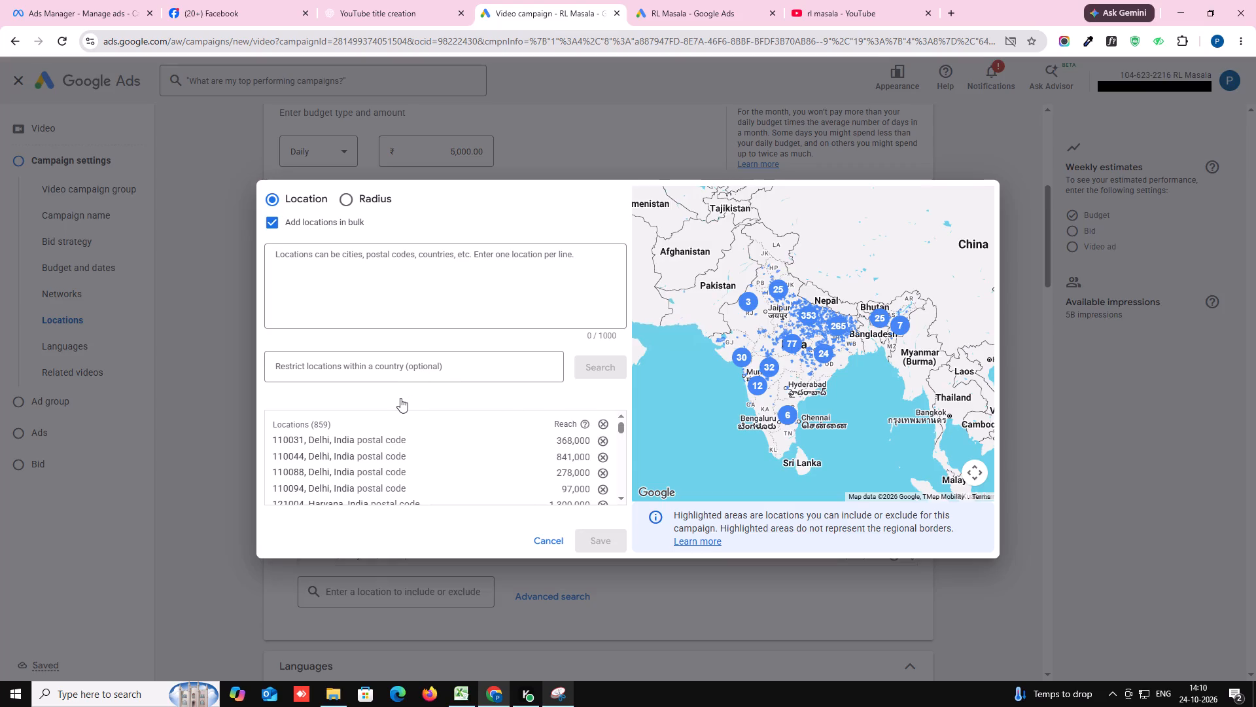
Switch to the Excel pin code workbook and copy the 1000 pin codes in cells C2002 to C3001 of Sheet1.
left_click(457, 688)
scroll(192, 479, "down", 3)
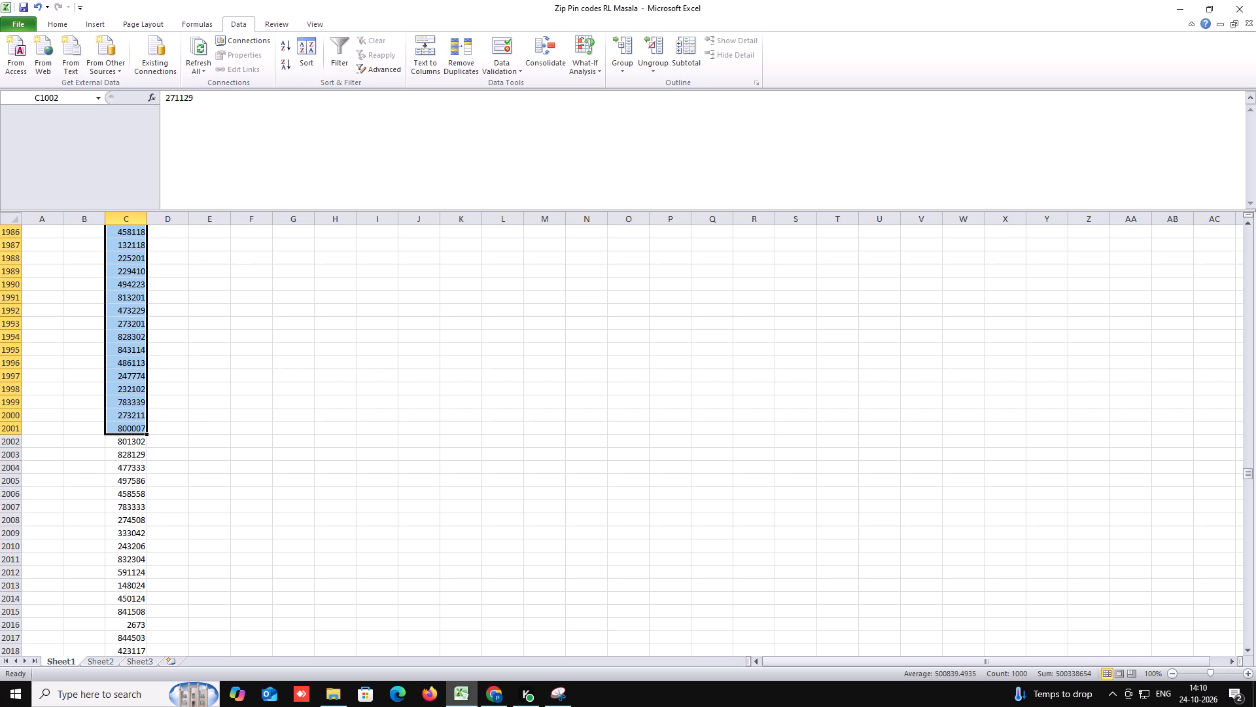
left_click_drag(133, 442, 135, 502)
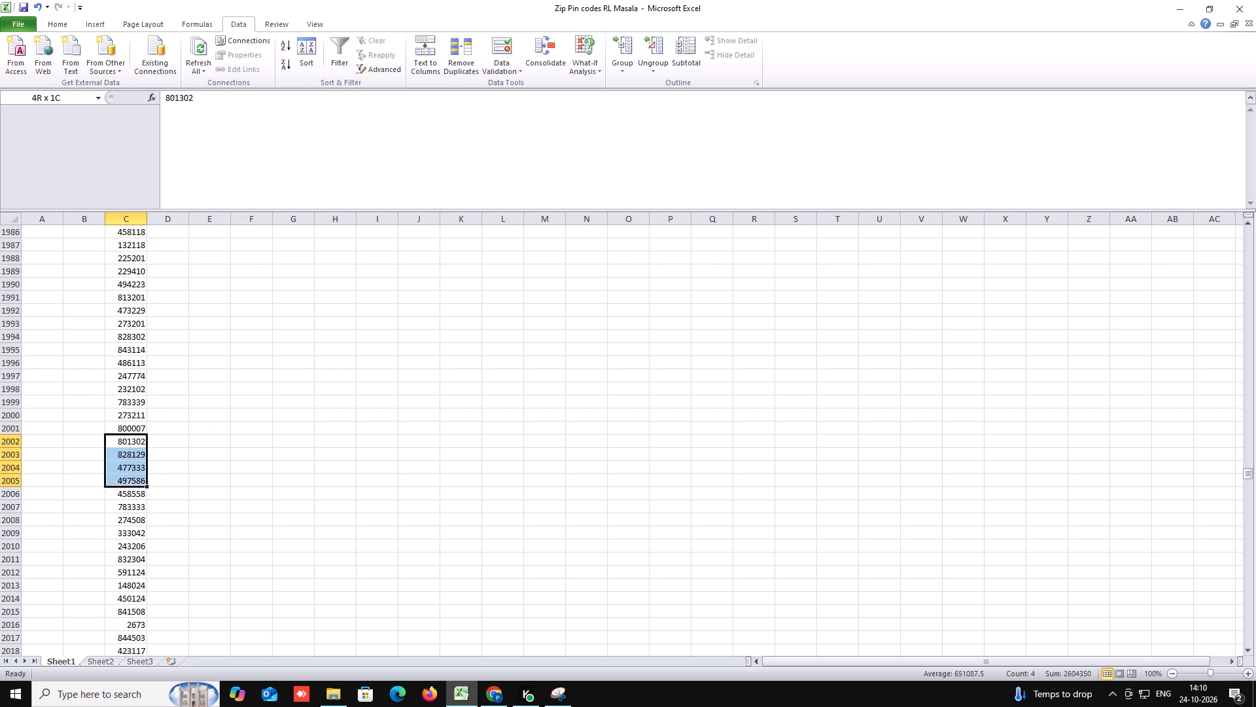
left_click_drag(135, 502, 132, 703)
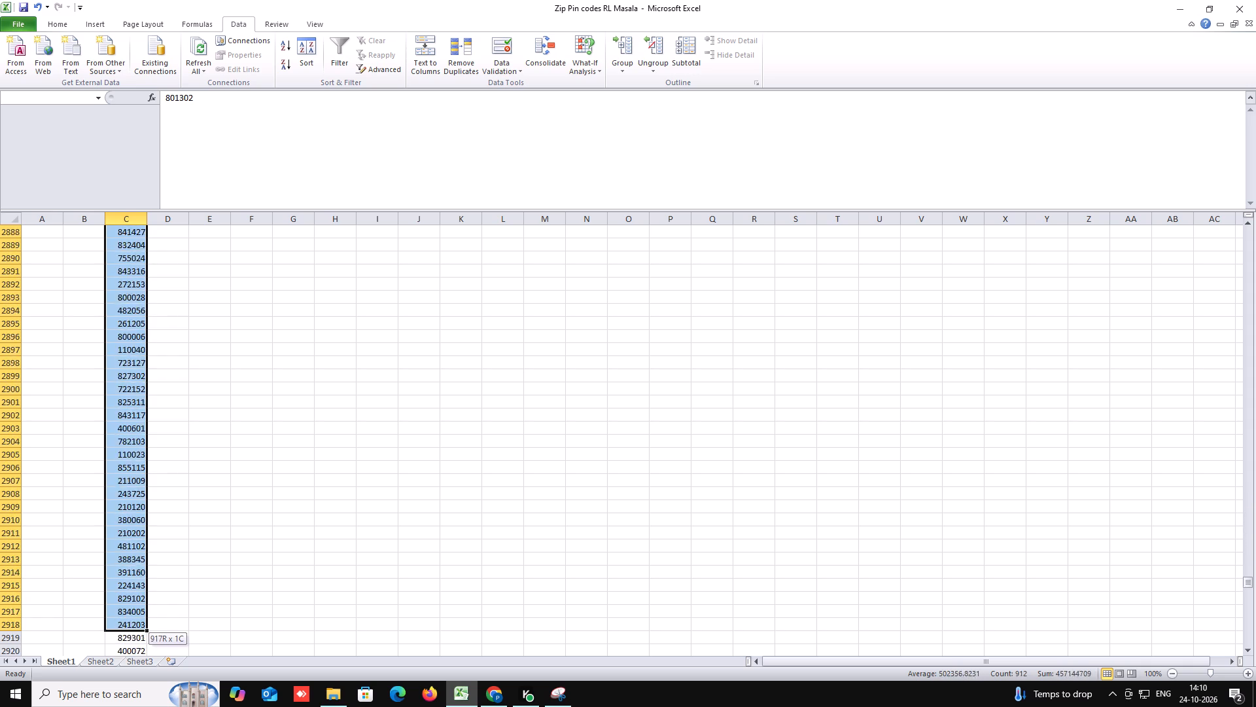
left_click_drag(132, 703, 134, 604)
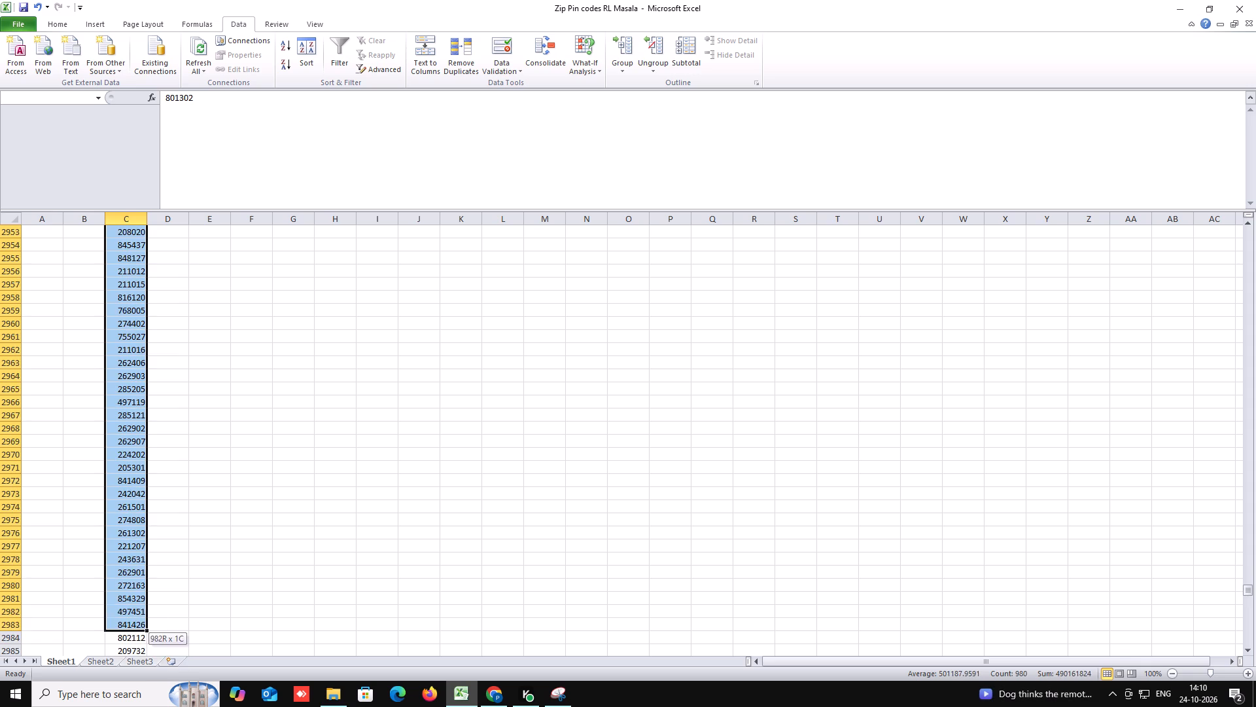
left_click_drag(134, 604, 141, 653)
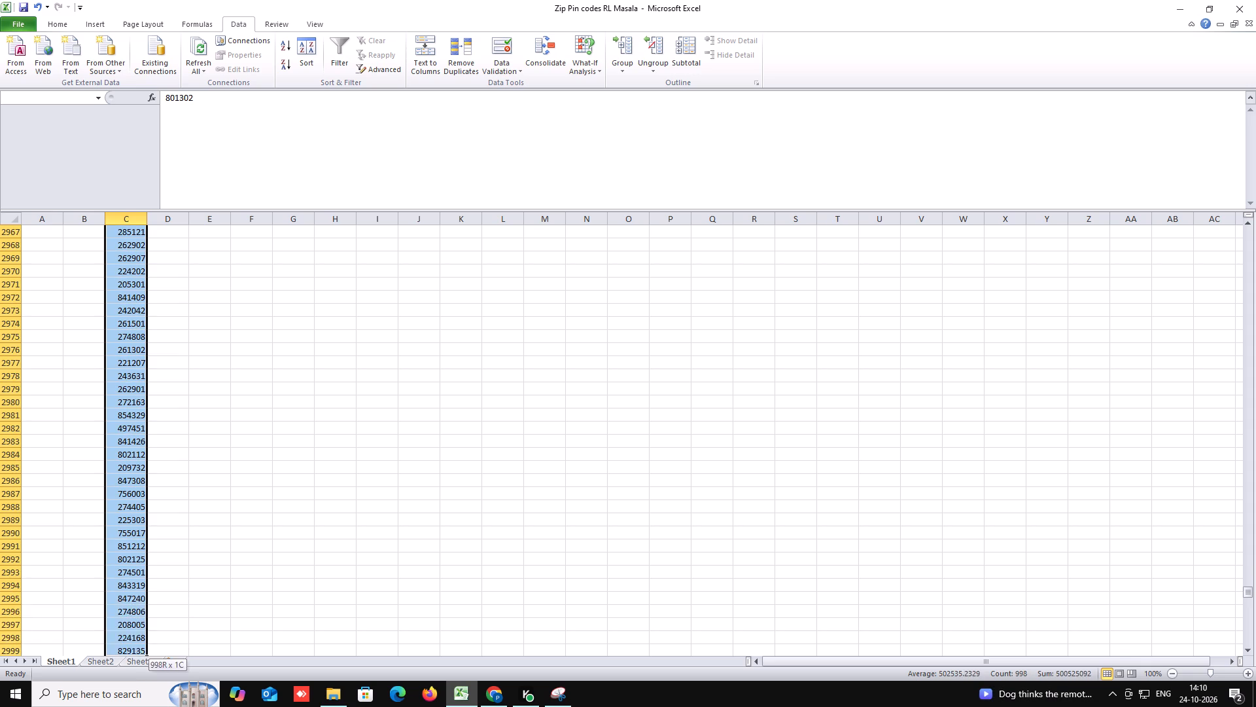
left_click_drag(141, 653, 145, 603)
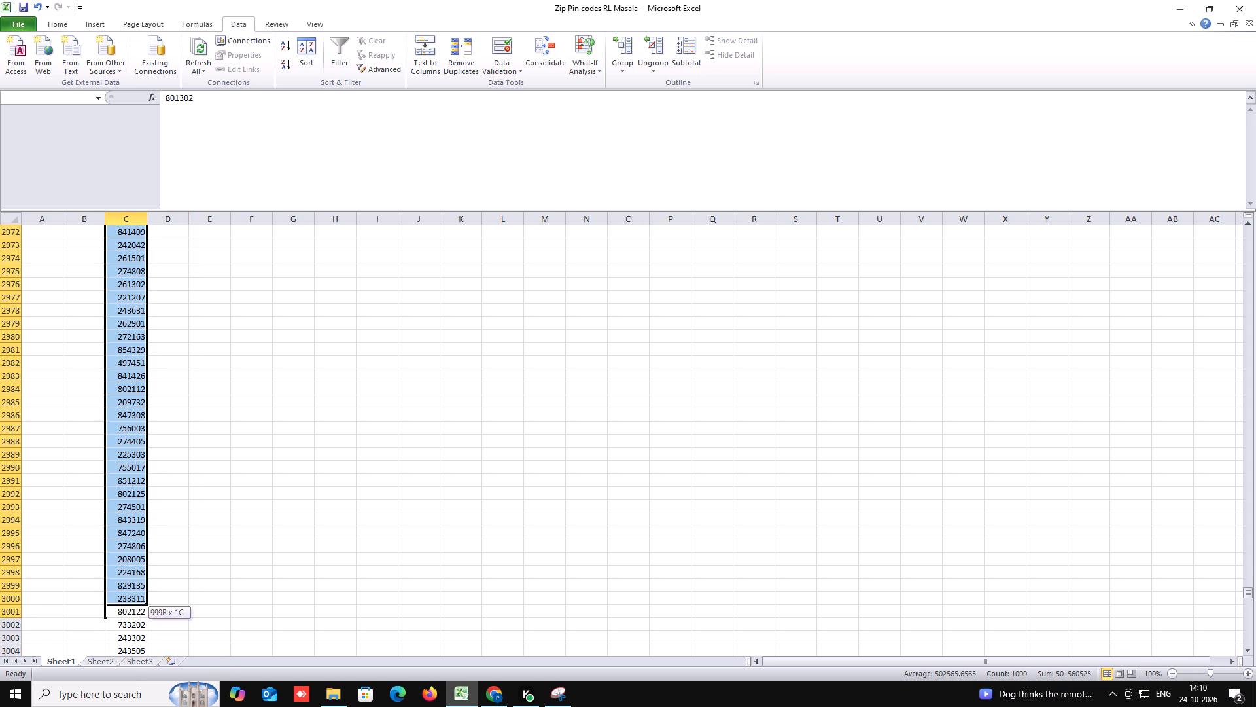
left_click_drag(145, 603, 145, 609)
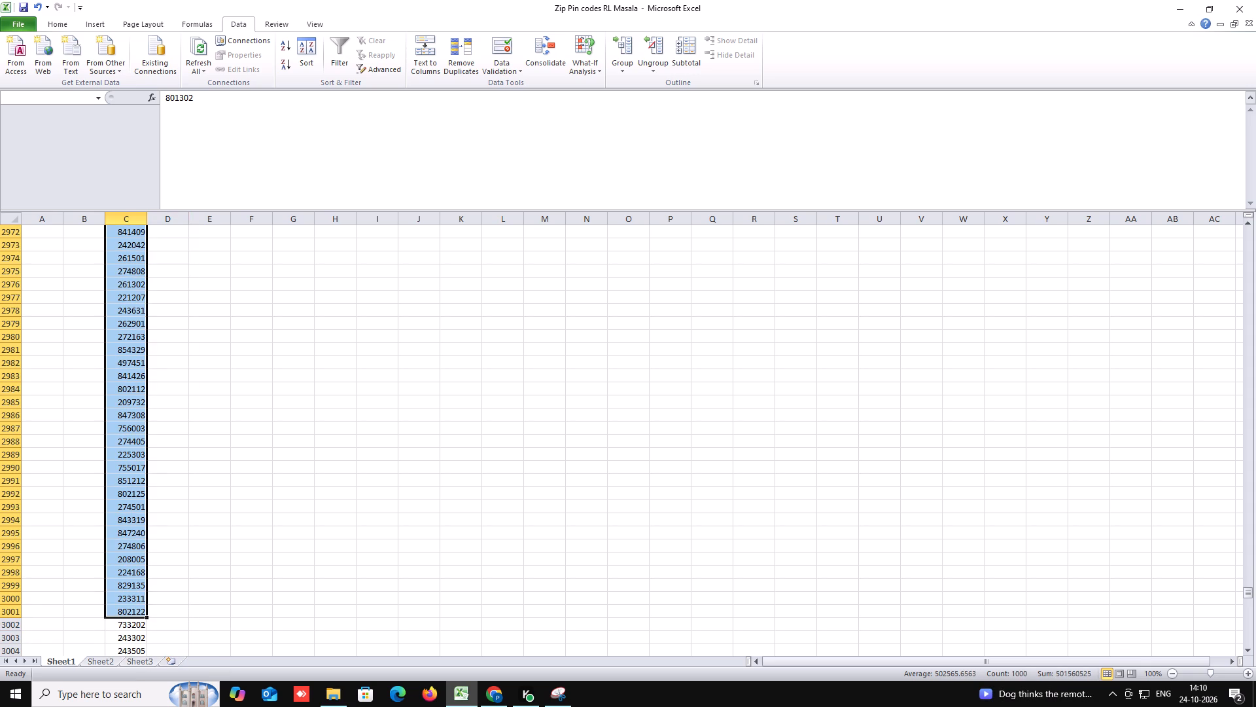
key("ctrl+c")
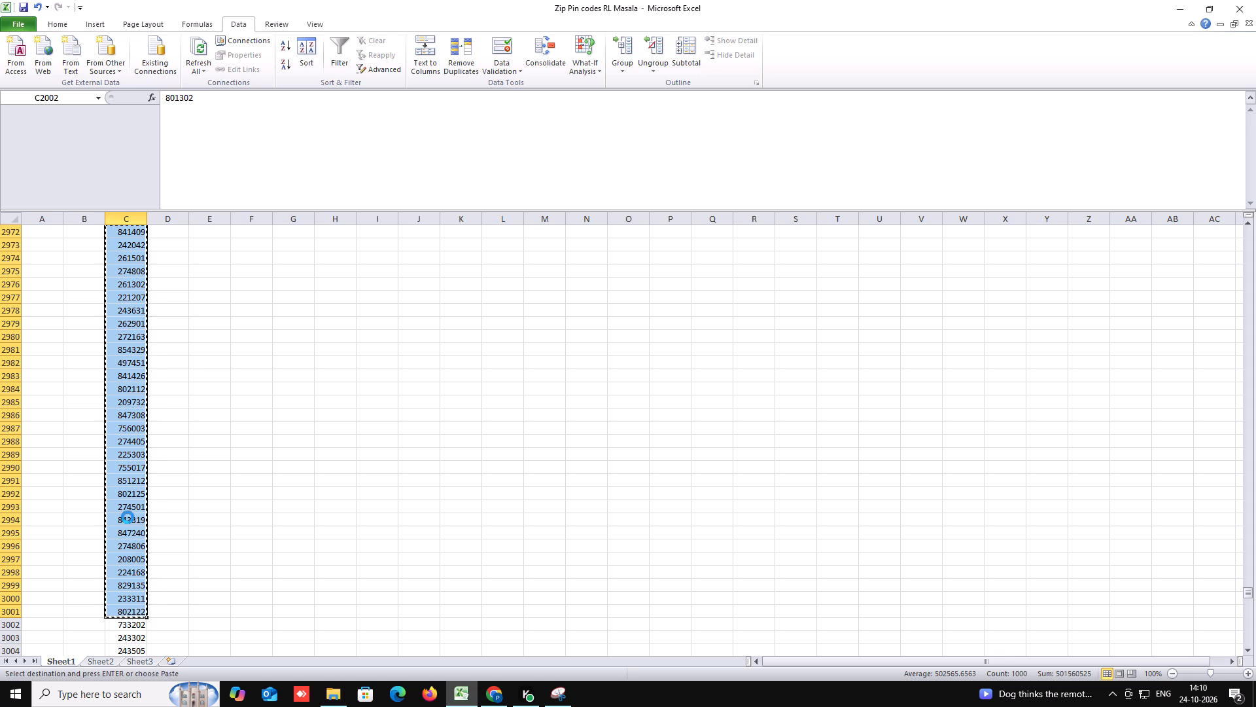
Return to the bulk location entry in Google Ads and start setting the optional country restriction.
left_click(500, 691)
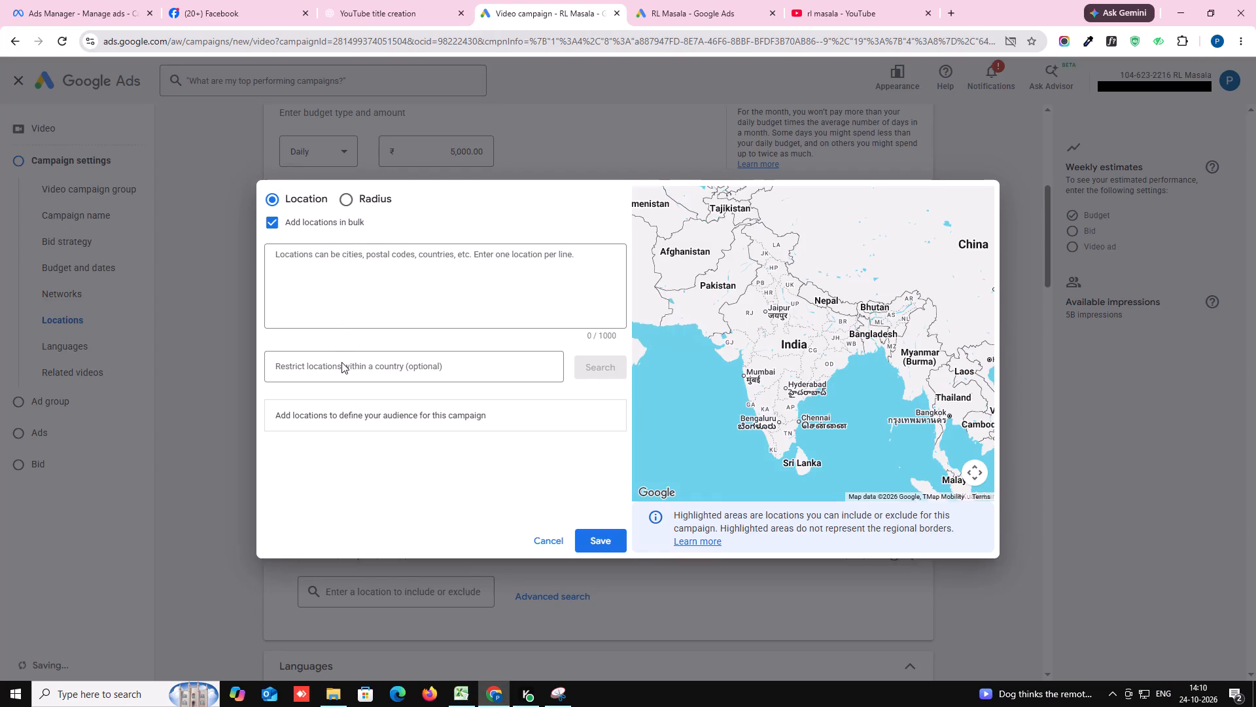
left_click(341, 366)
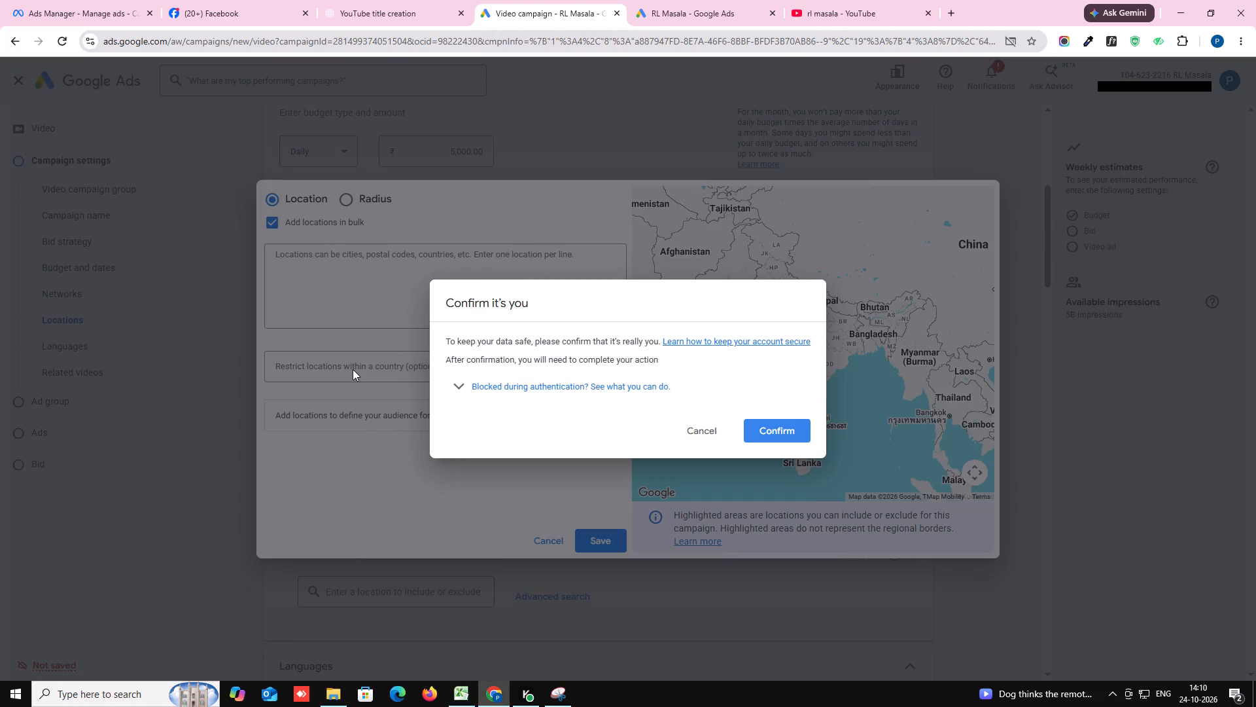
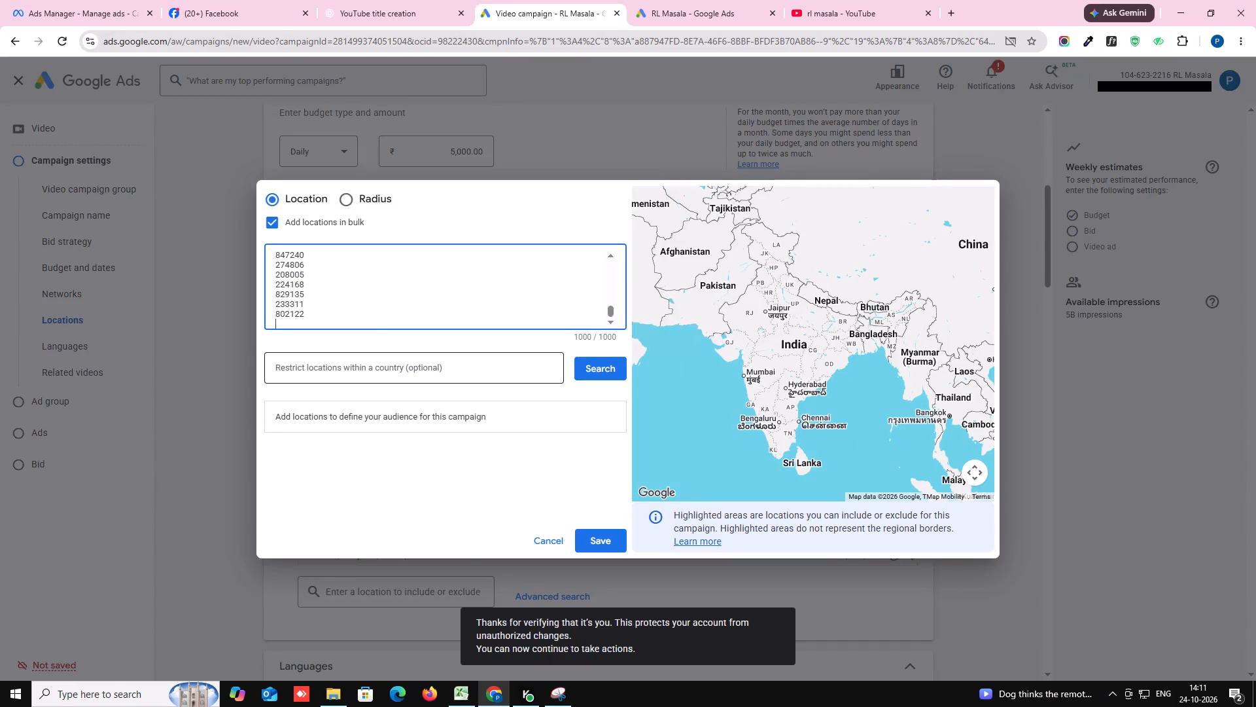
Restrict the bulk pin codes to India, search for them, target all the matched locations and save the location selection.
left_click(366, 369)
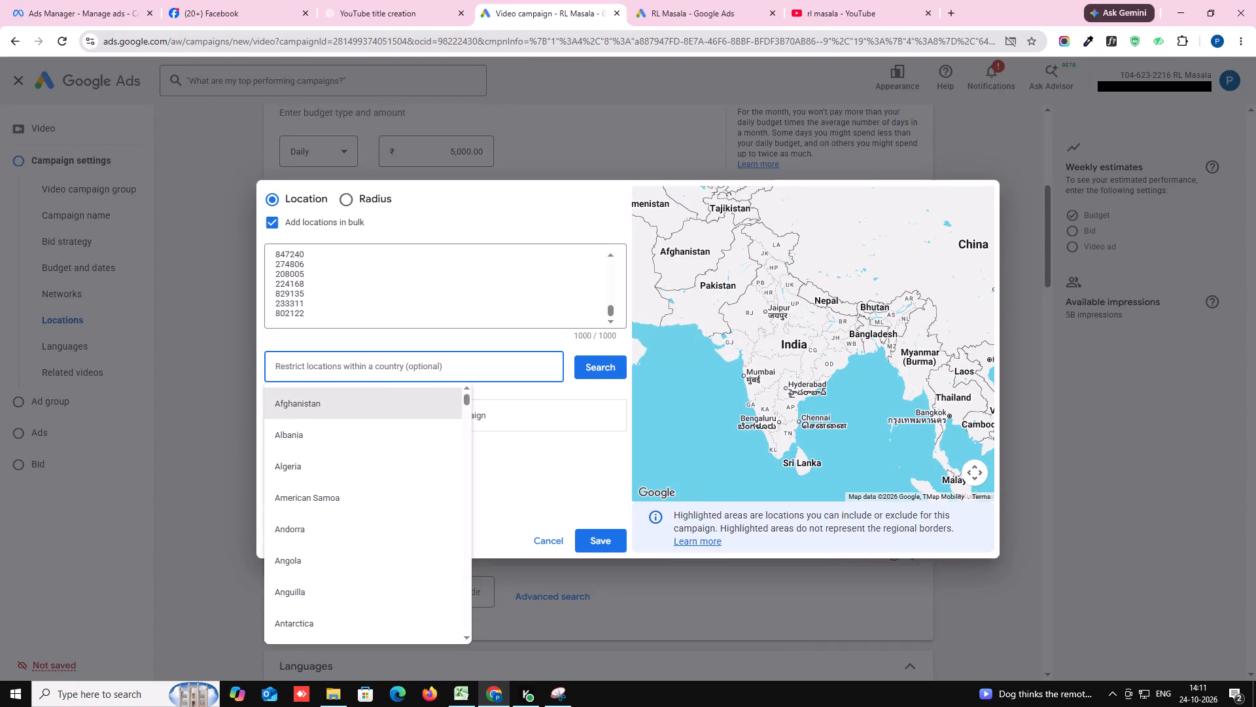
type("indi")
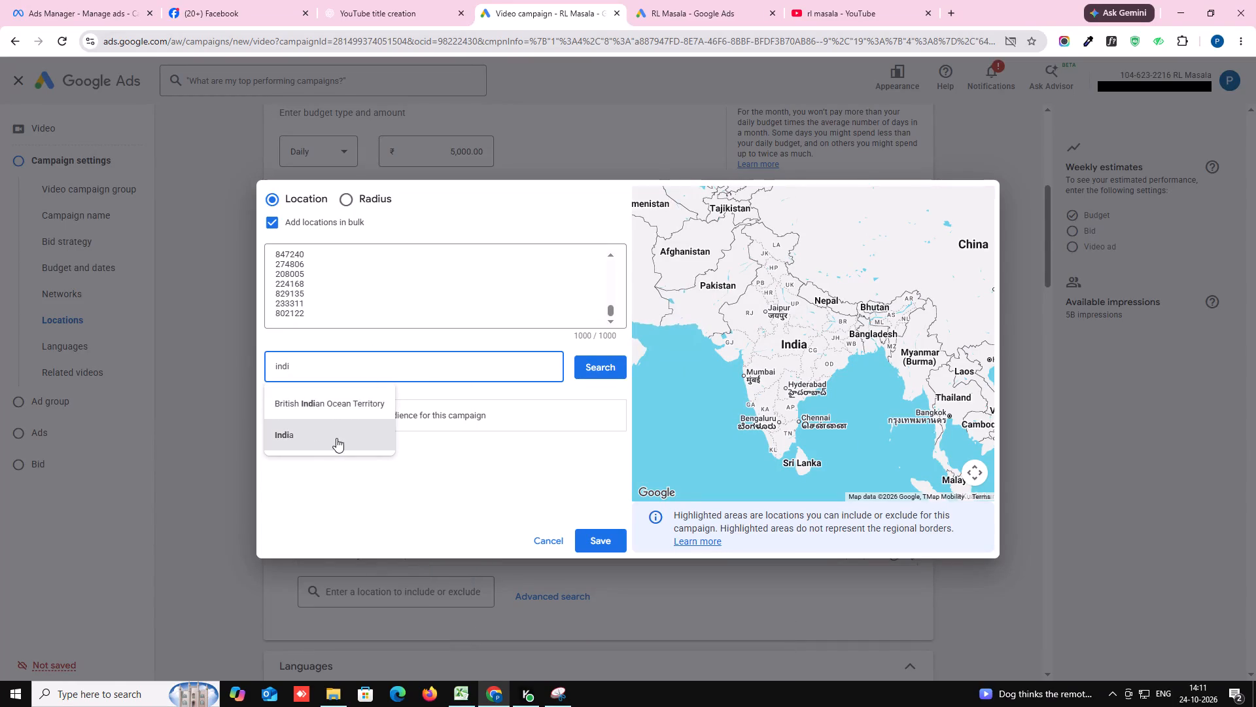
left_click(336, 438)
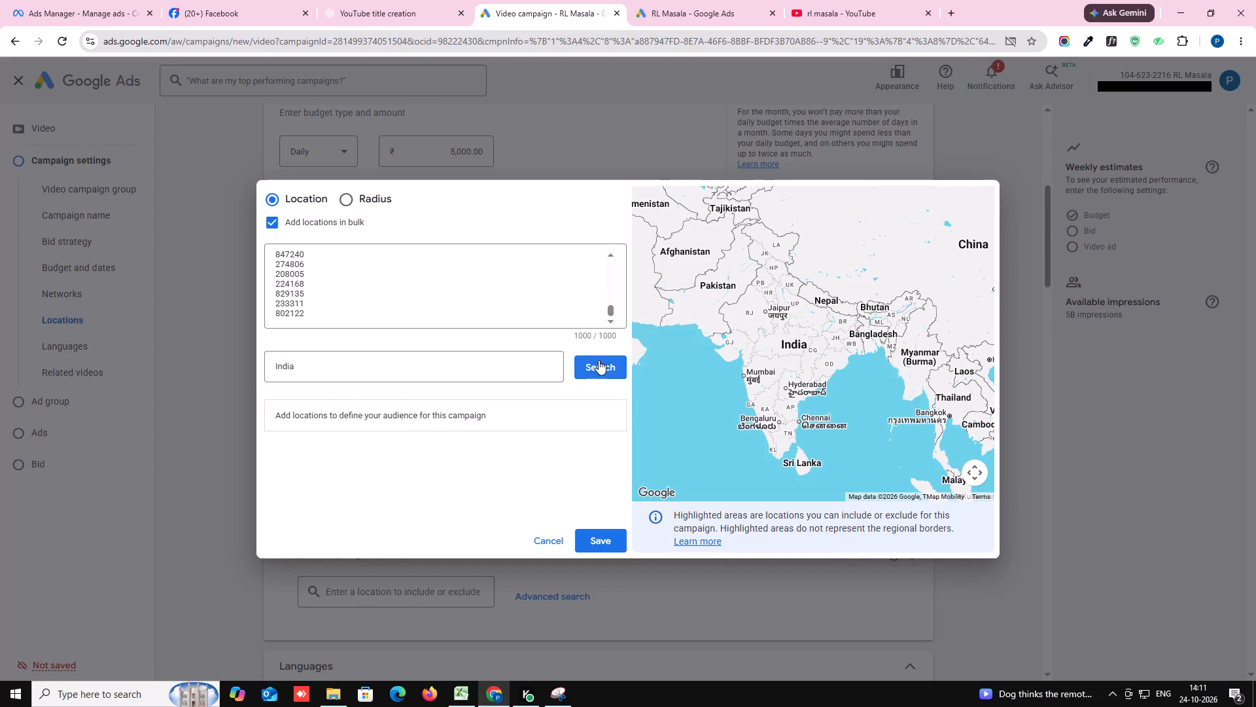
left_click(599, 360)
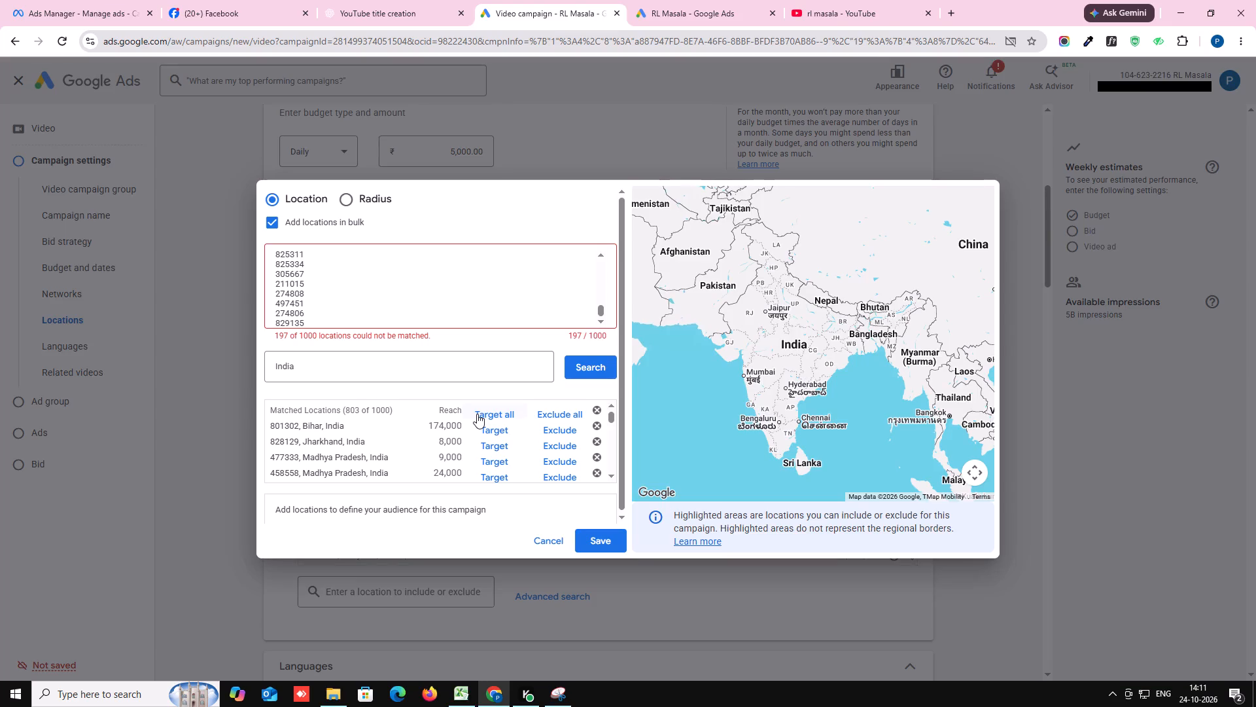
left_click(479, 414)
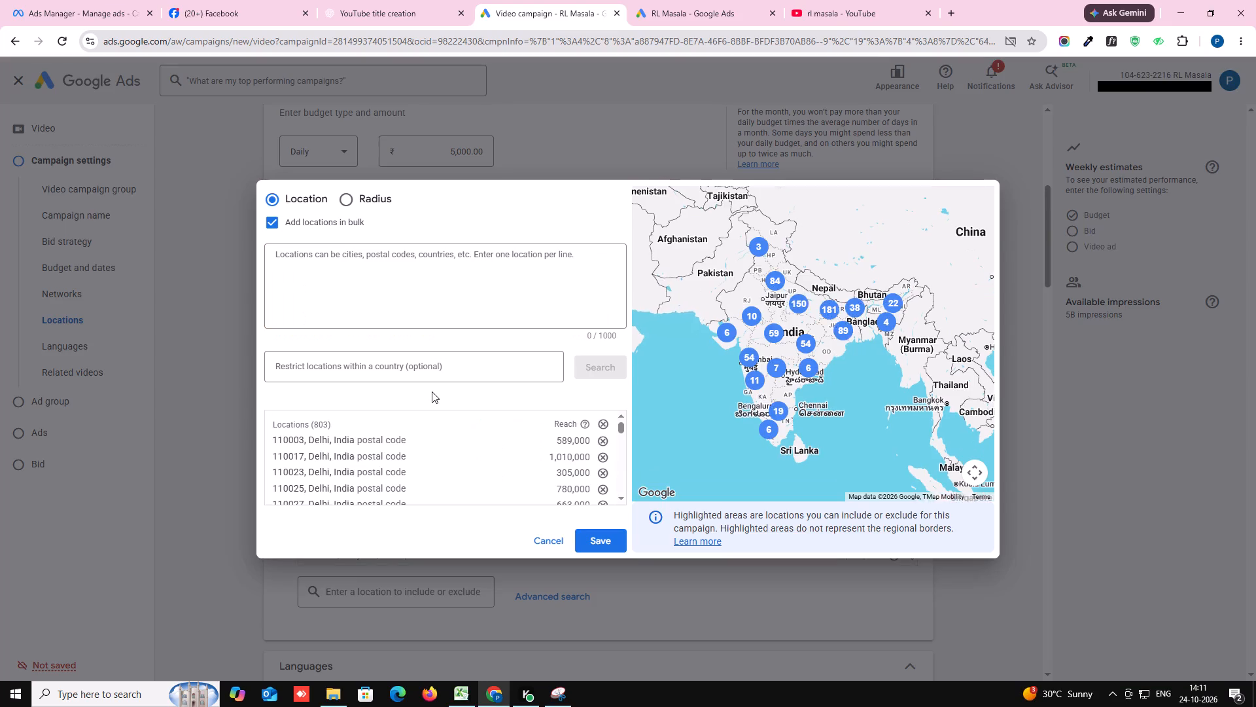
left_click(605, 536)
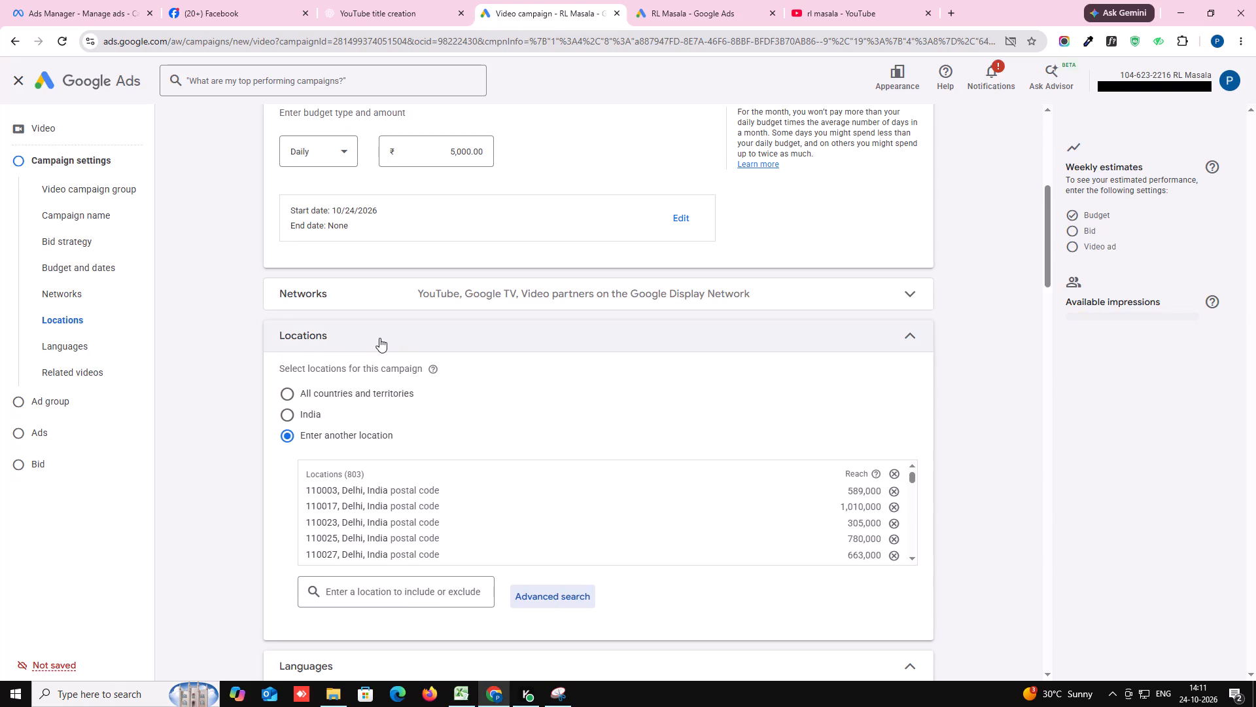
Review the campaign's location, language, audience and content settings, and expand the Networks section to check where the ads can appear.
scroll(232, 386, "down", 3)
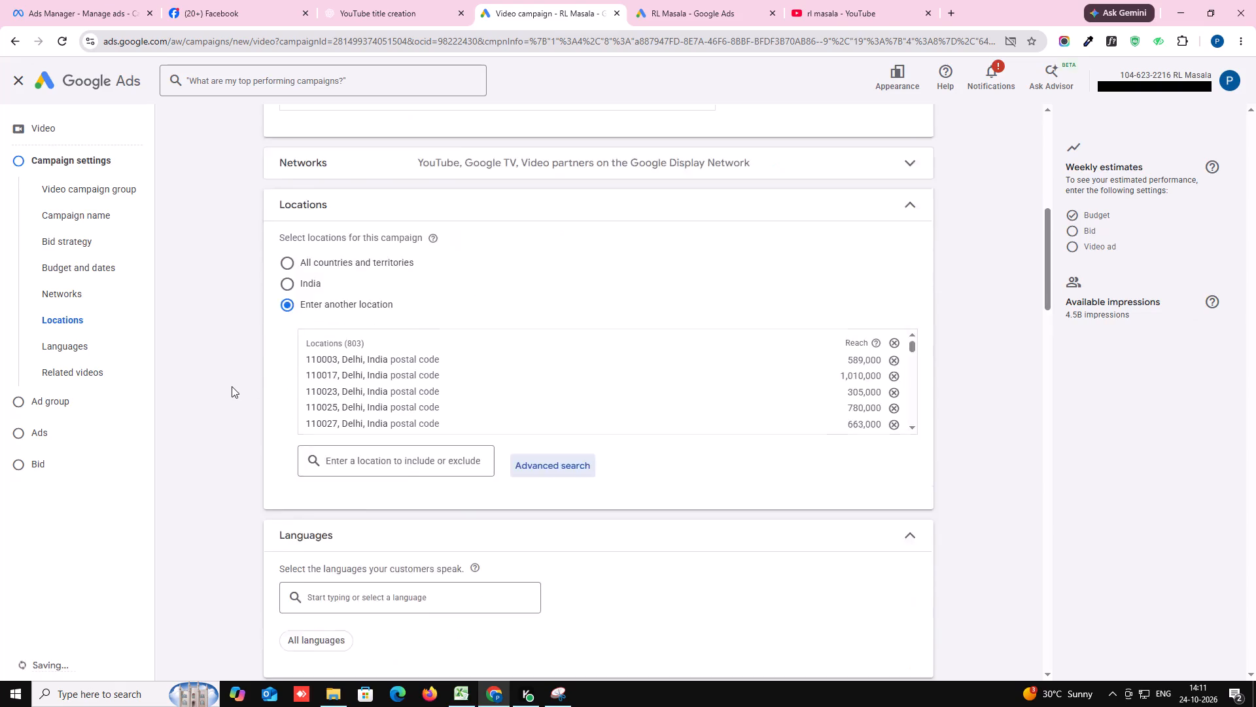
scroll(232, 386, "down", 4)
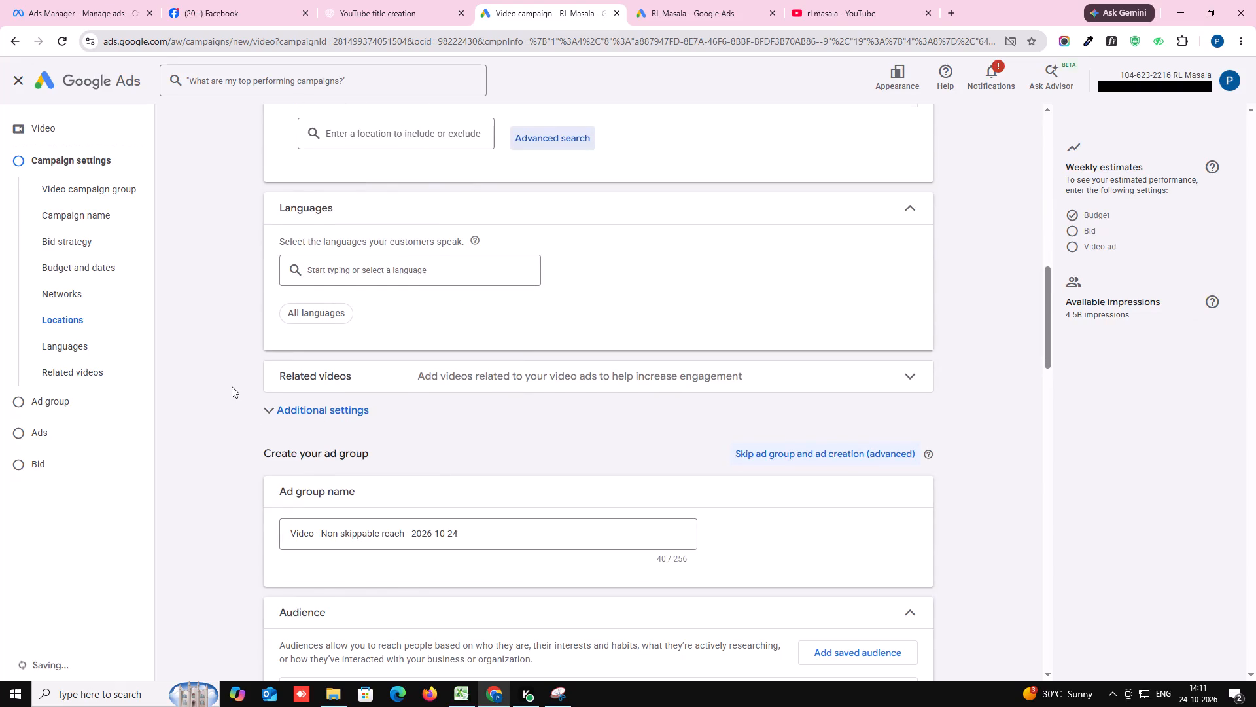
scroll(232, 386, "down", 1)
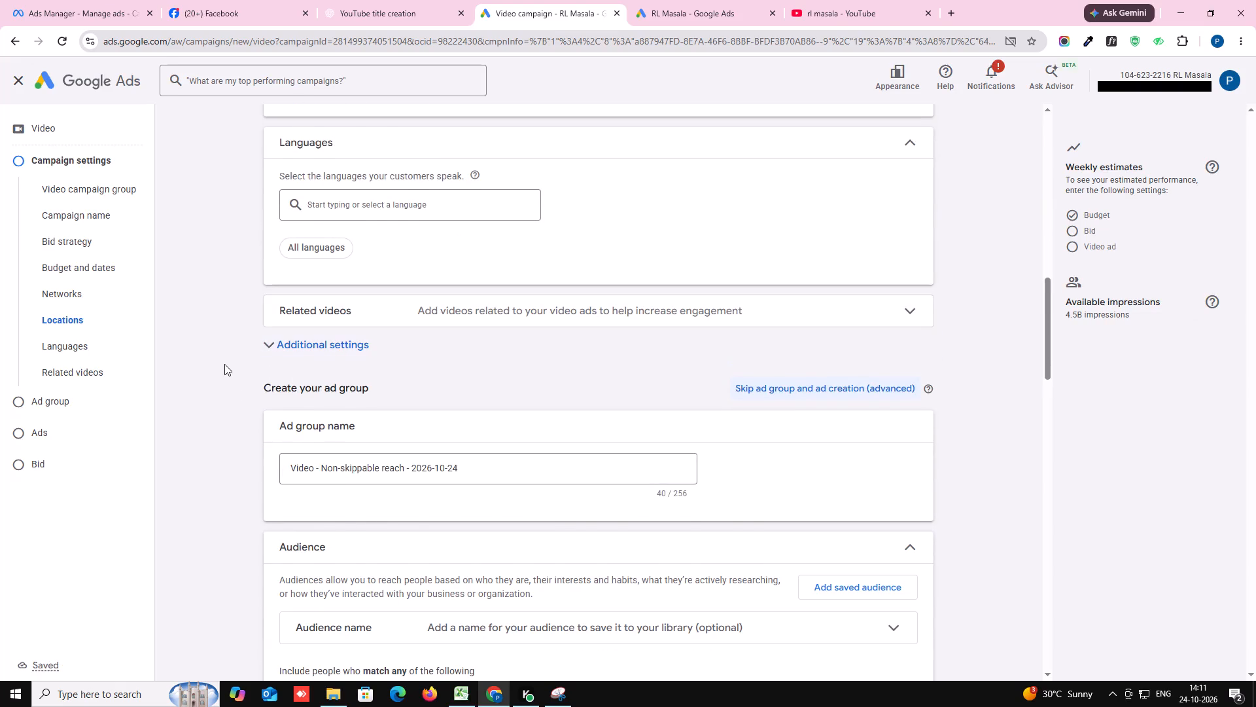
scroll(225, 364, "up", 1)
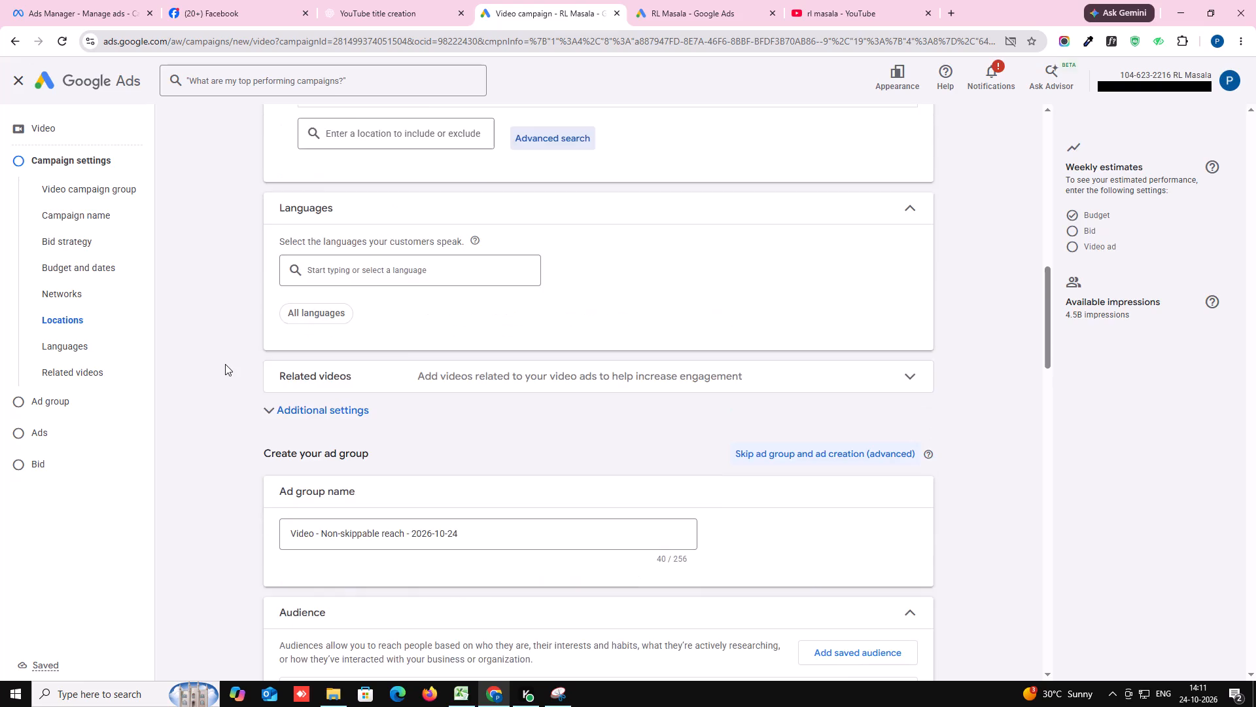
scroll(225, 364, "up", 2)
scroll(225, 364, "down", 3)
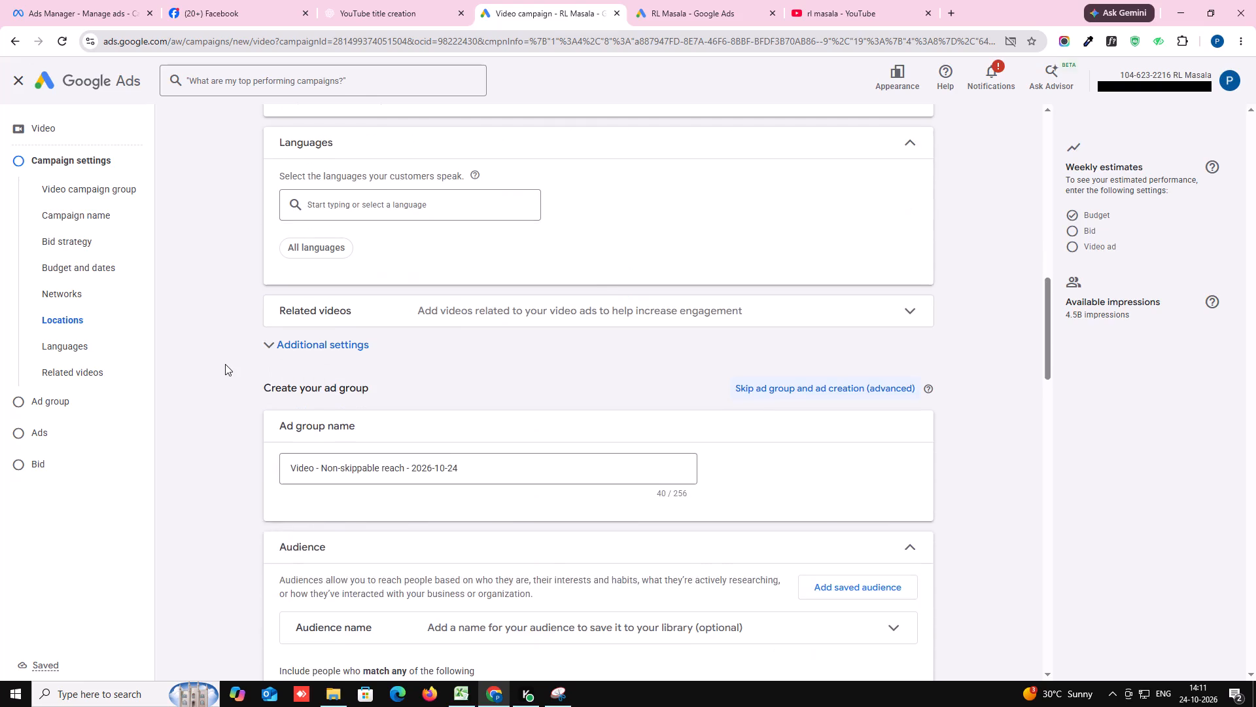
scroll(225, 364, "down", 8)
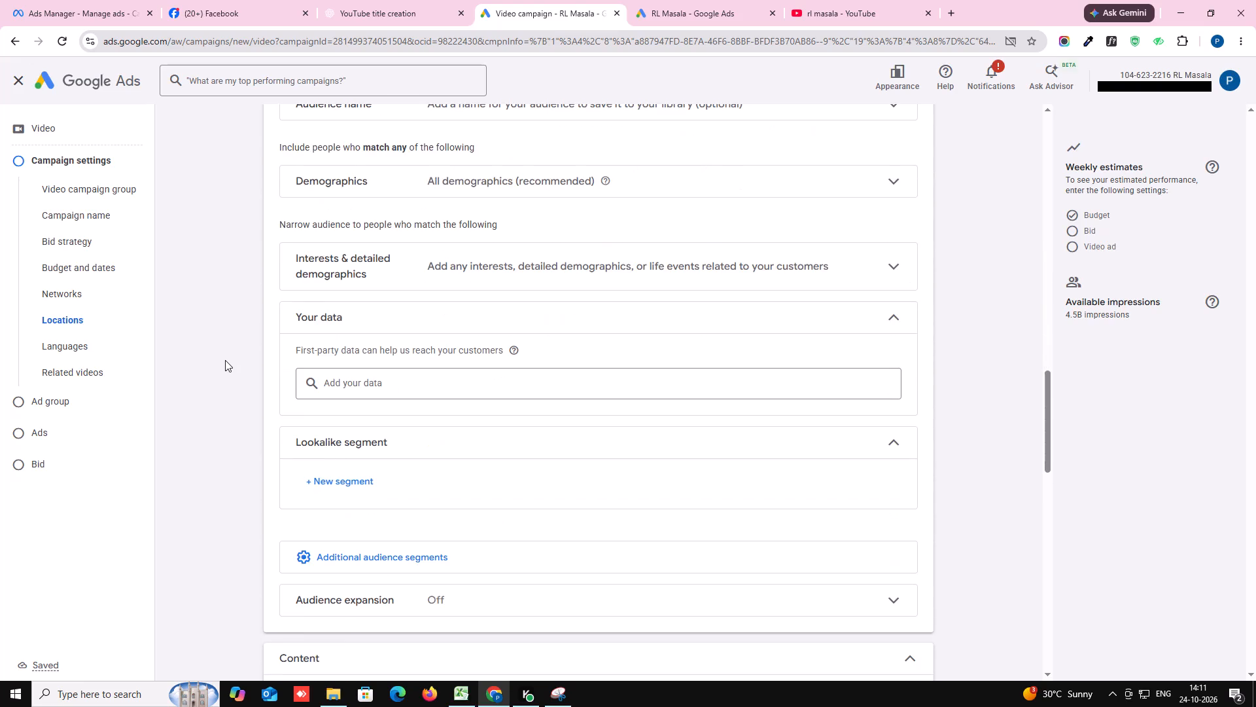
scroll(225, 360, "down", 6)
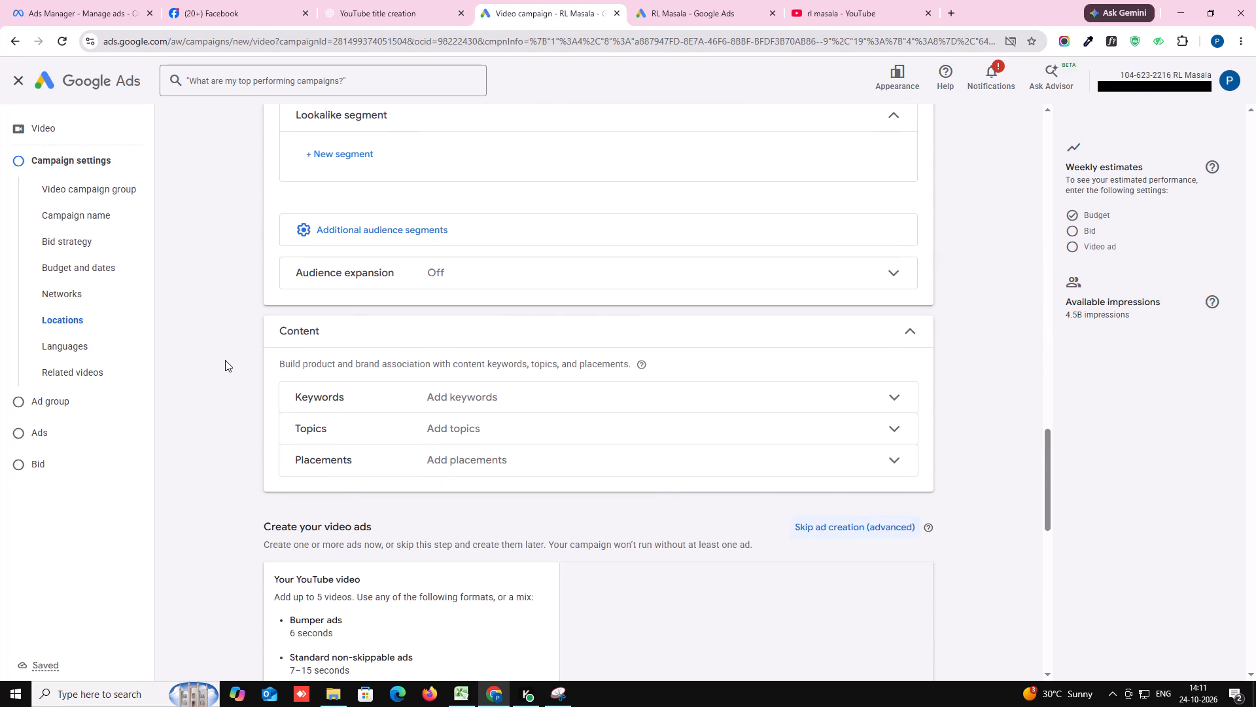
scroll(496, 369, "up", 19)
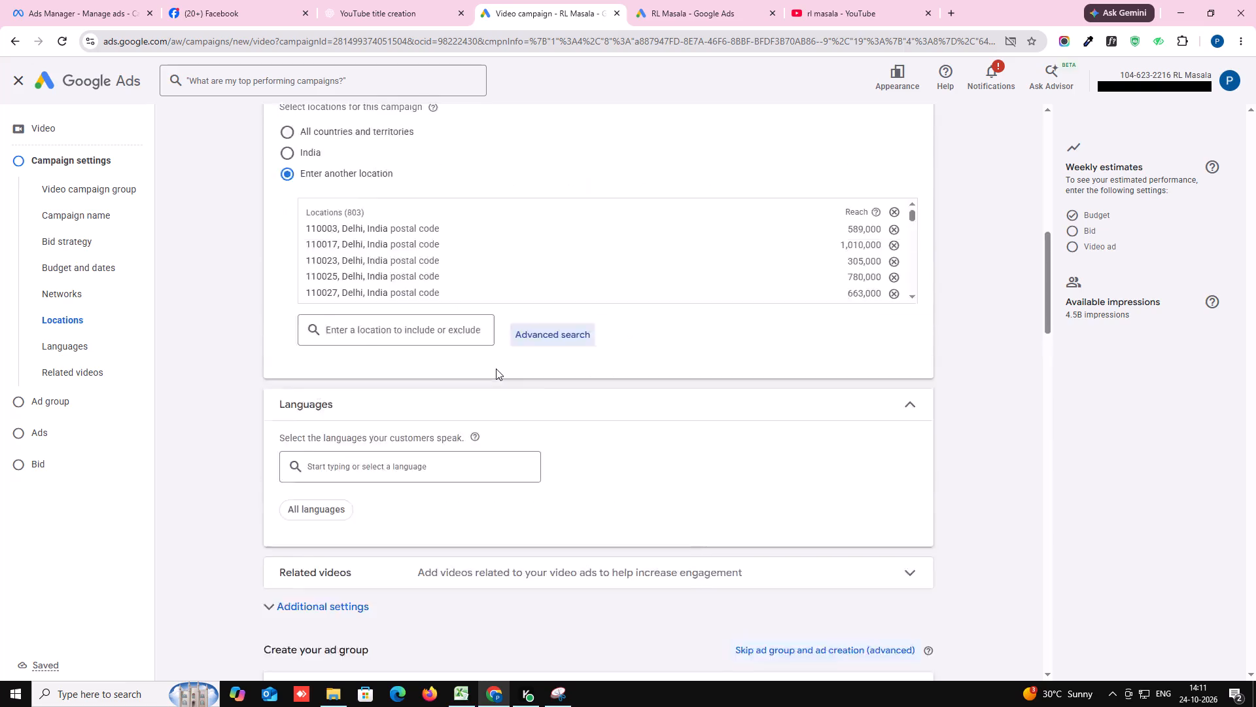
scroll(496, 369, "up", 4)
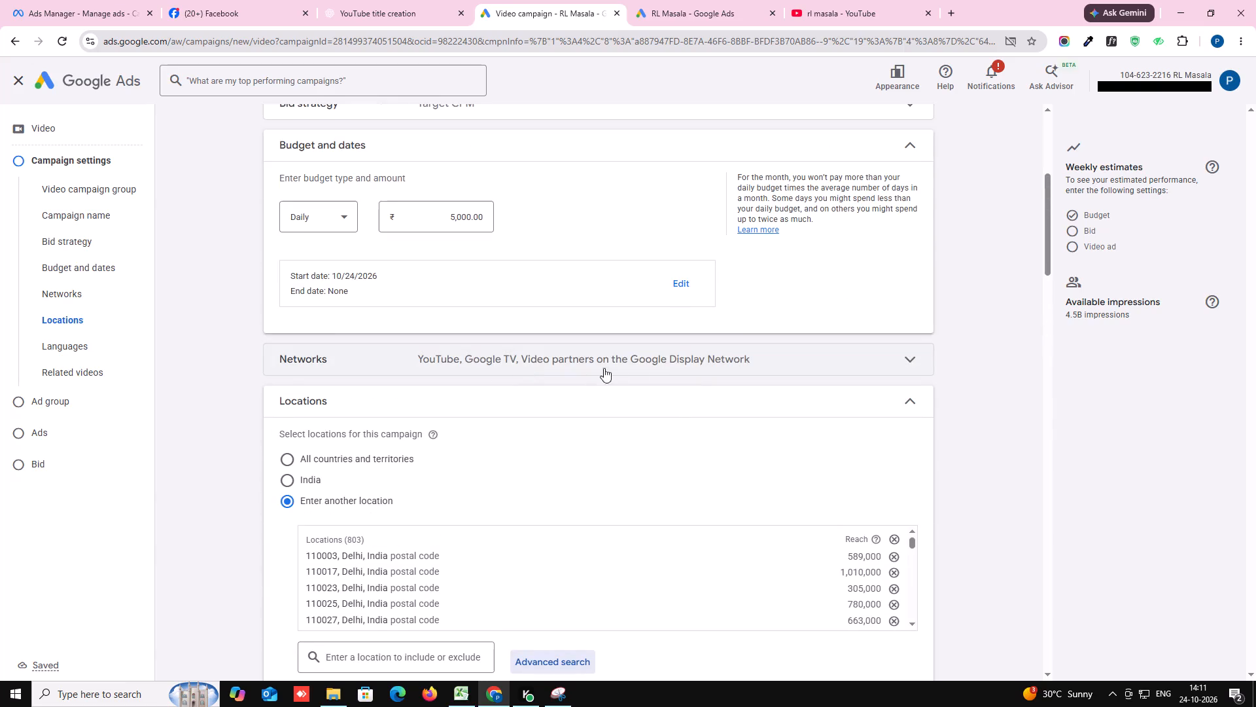
left_click(640, 368)
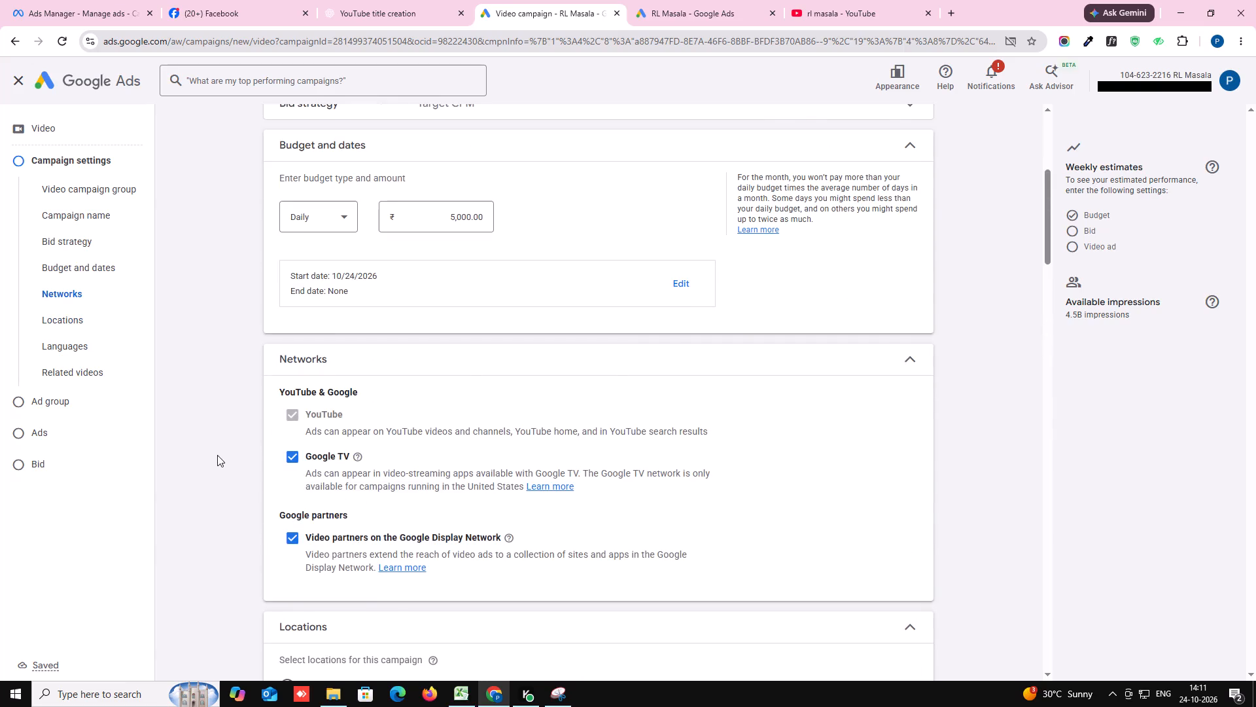
scroll(217, 455, "down", 11)
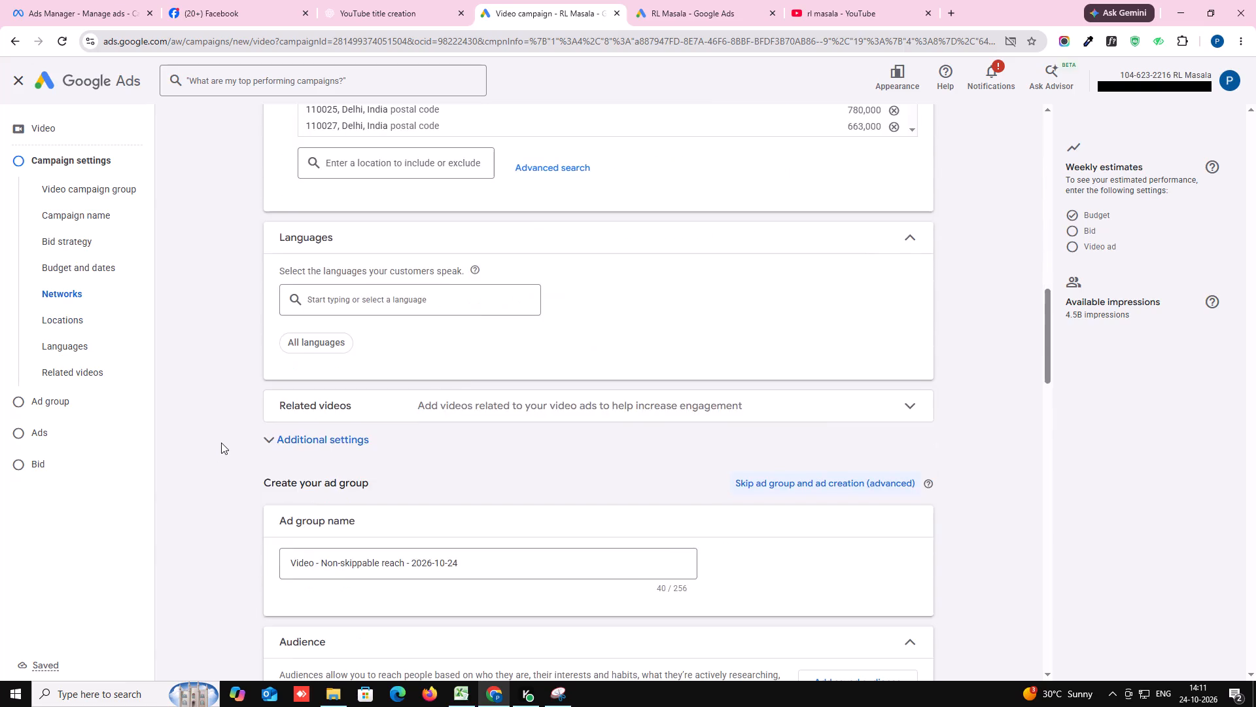
scroll(221, 443, "down", 16)
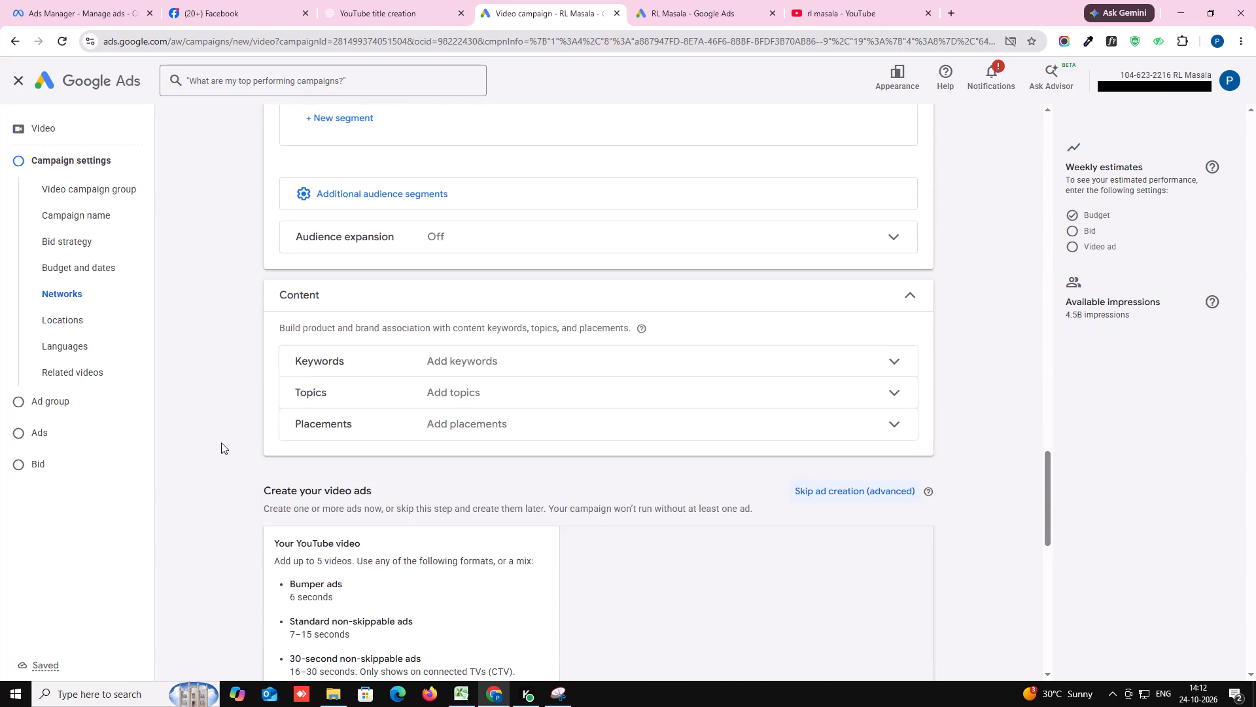
scroll(221, 443, "down", 4)
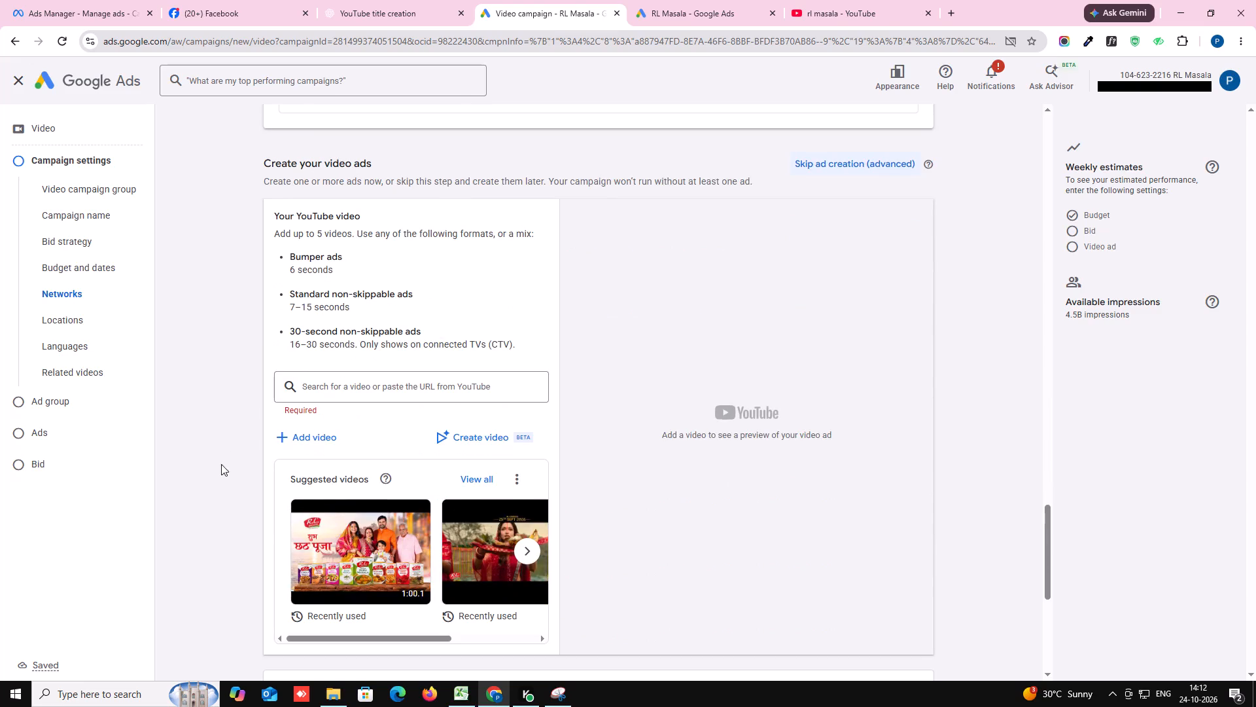
Switch to YouTube, open RL Masala's 0:30 Chhath Puja Special video, copy its URL and pause playback.
left_click(816, 14)
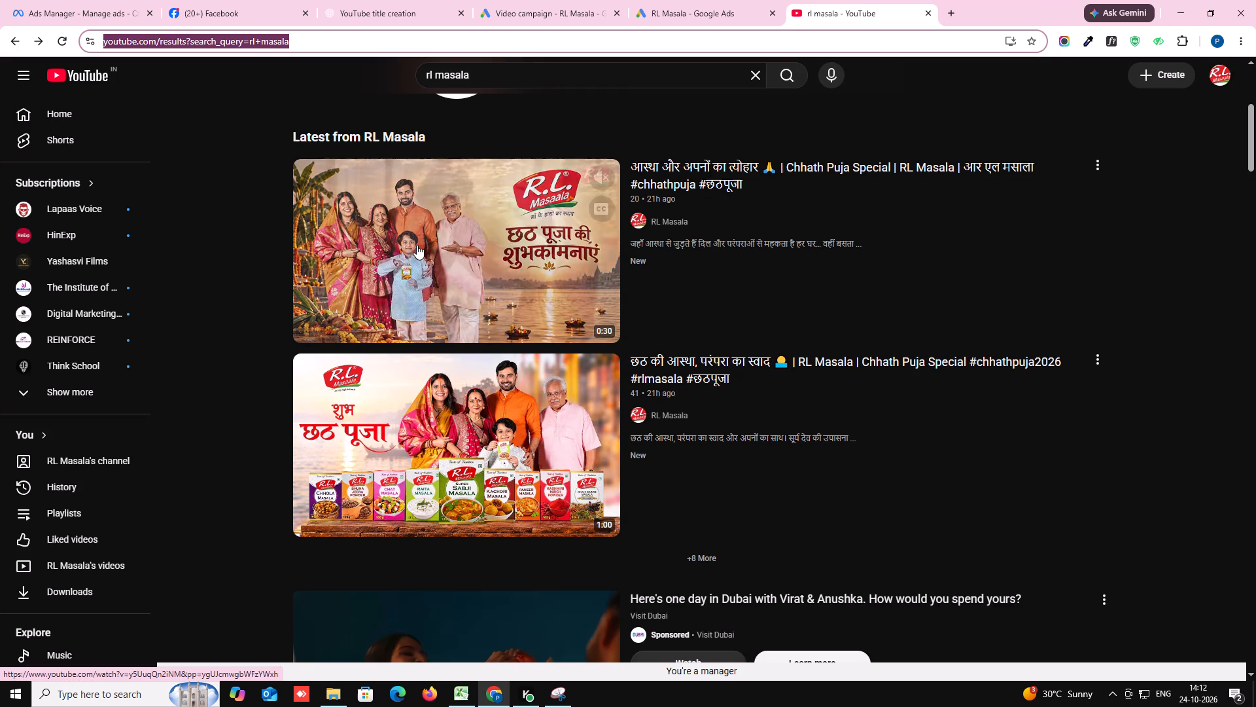
left_click(417, 245)
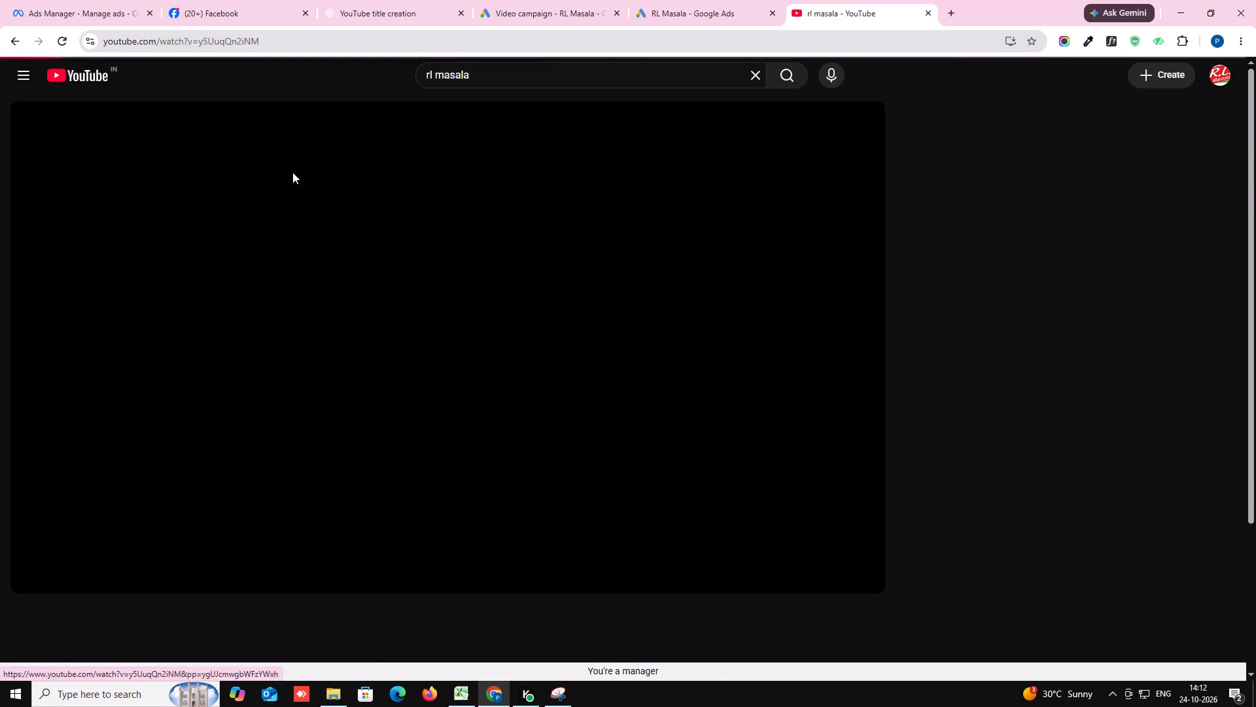
left_click(142, 39)
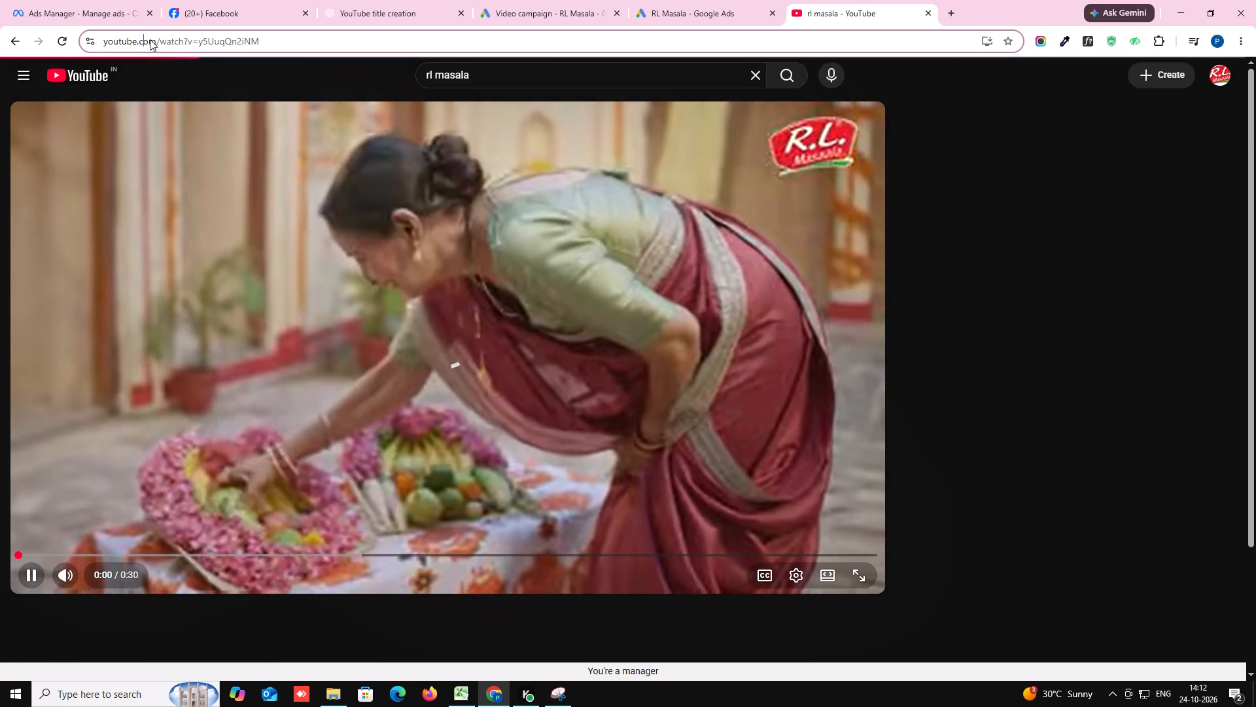
right_click(179, 37)
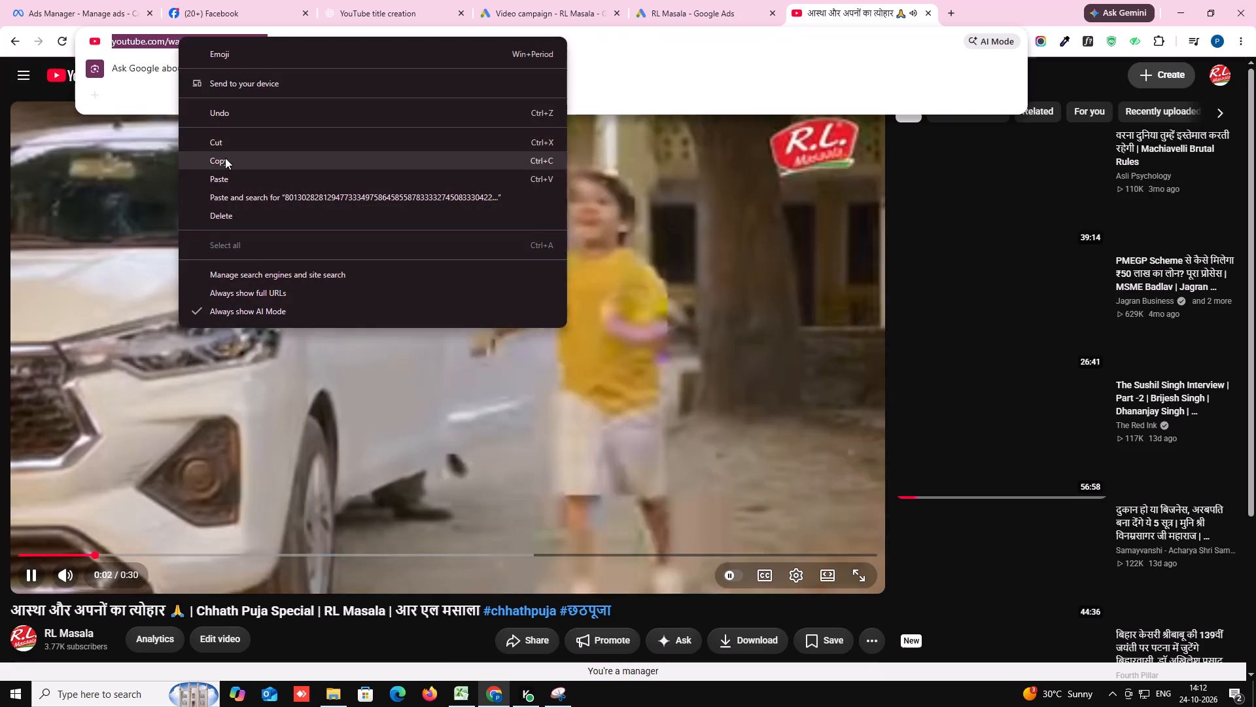
left_click(225, 158)
left_click(17, 41)
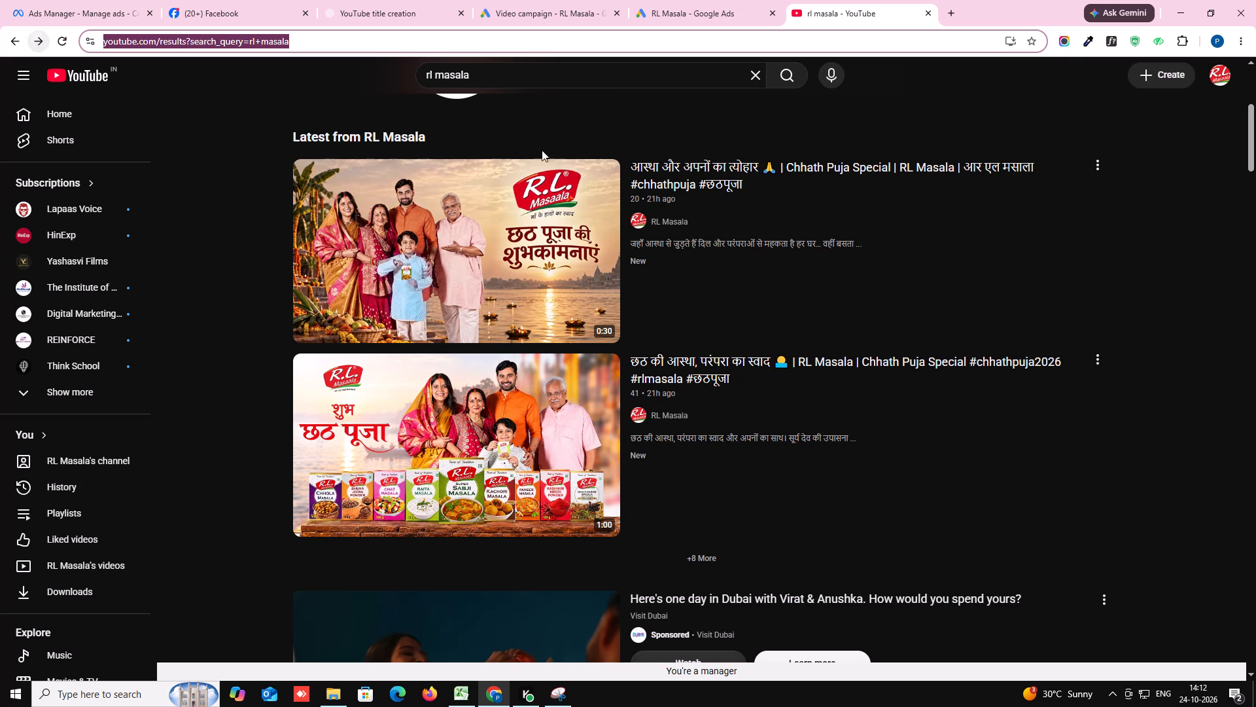
left_click(406, 274)
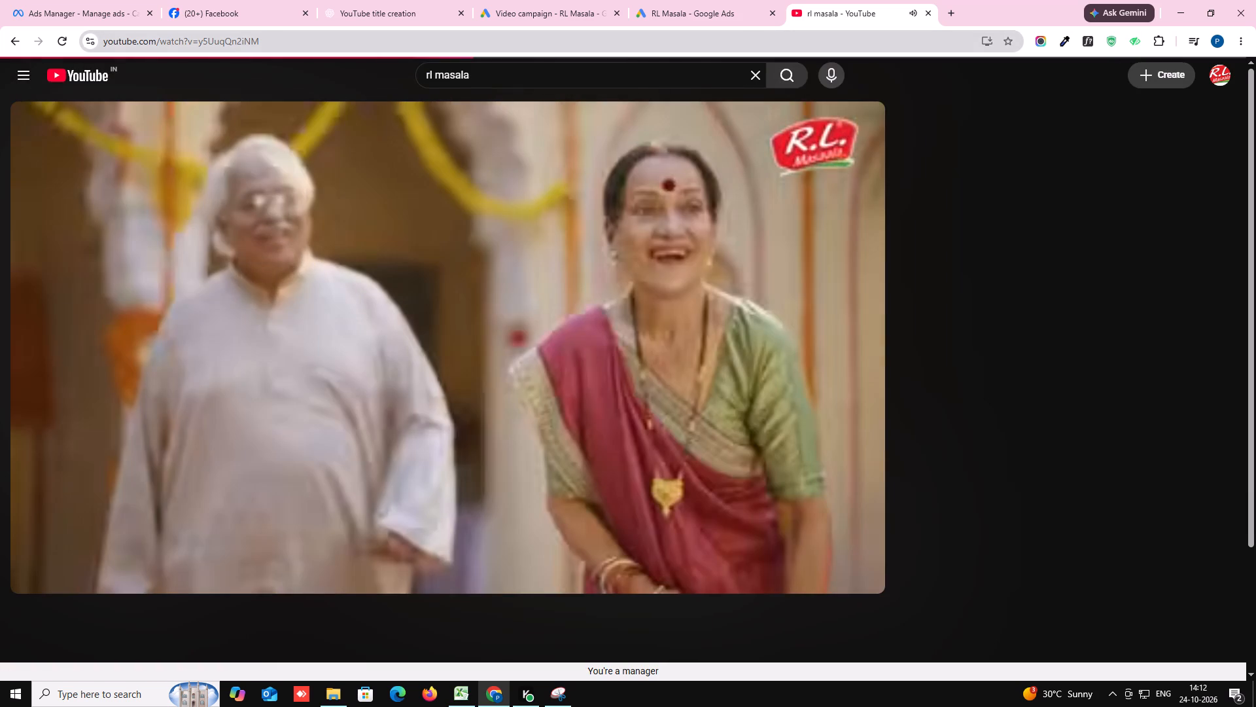
left_click(212, 39)
right_click(212, 39)
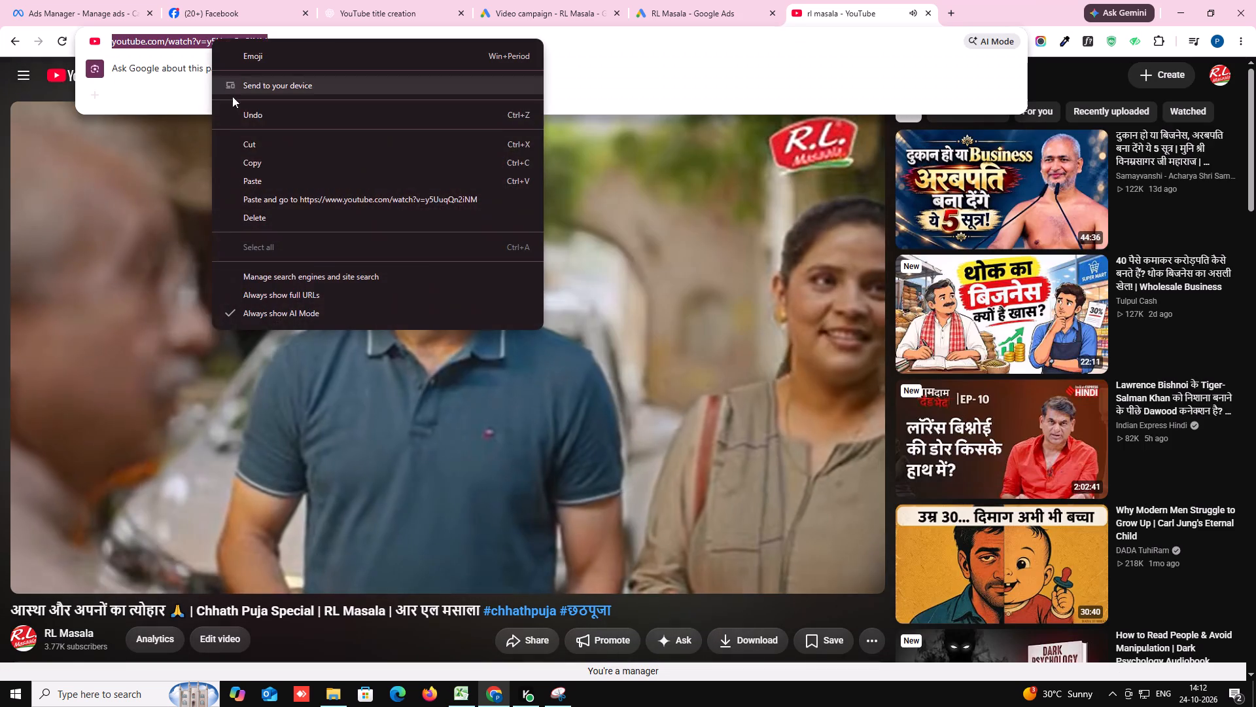
left_click(255, 163)
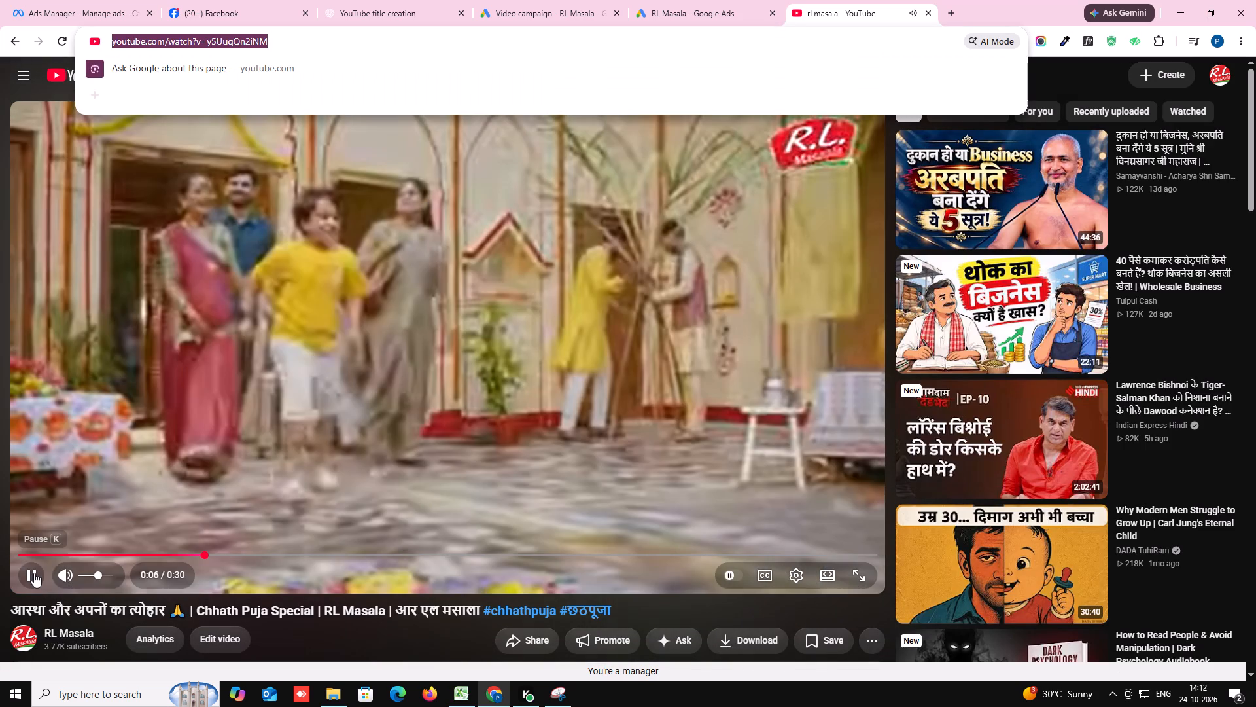
left_click(31, 571)
Return to the Google Ads video campaign and add the copied YouTube URL as the ad's video.
left_click(676, 13)
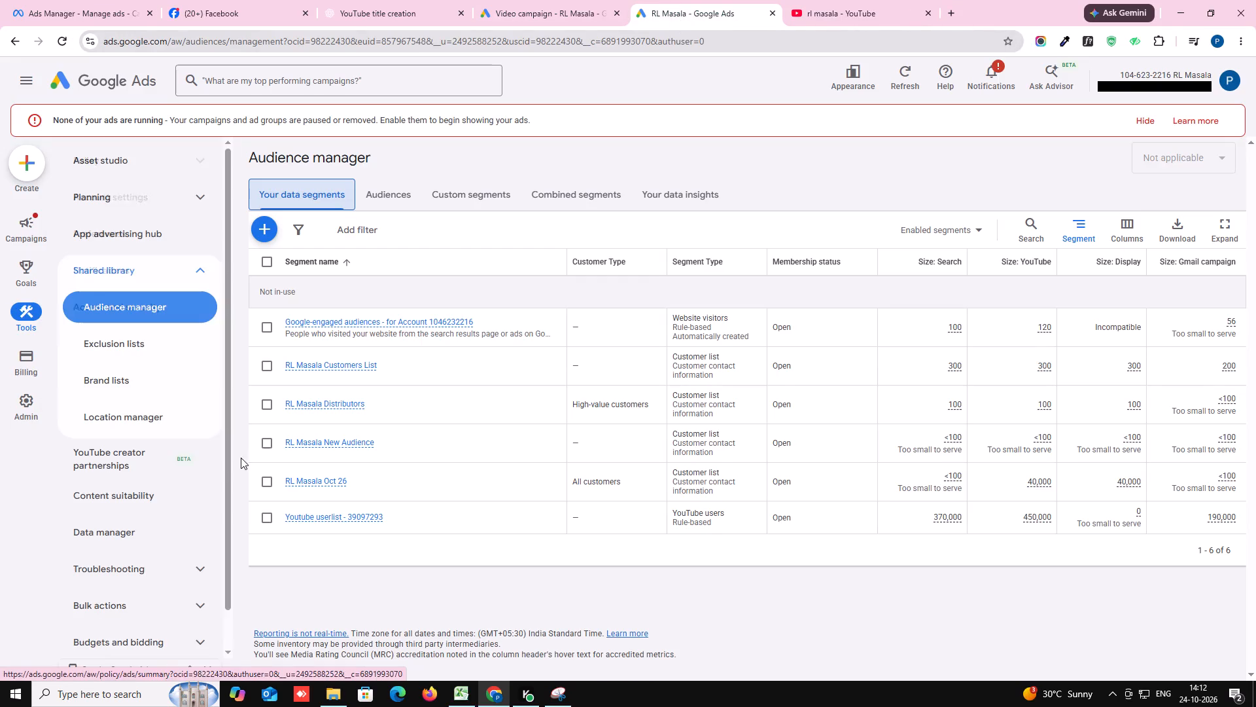
left_click(543, 8)
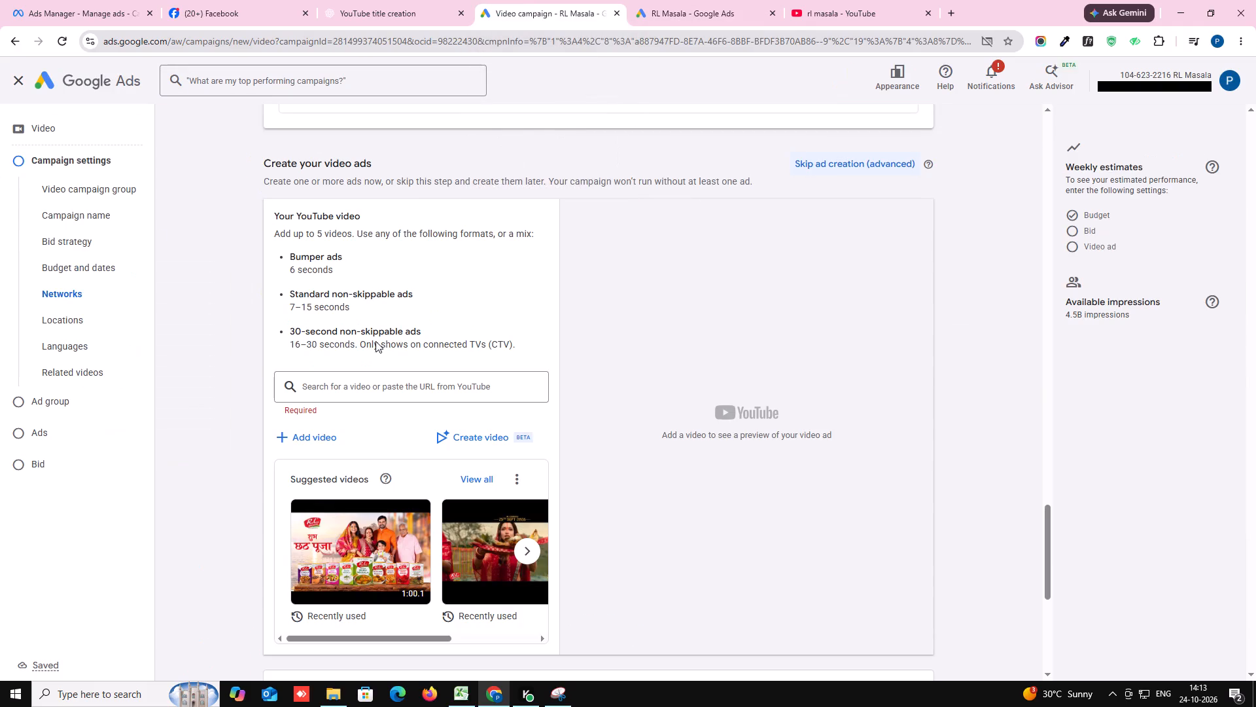
left_click(355, 385)
right_click(355, 385)
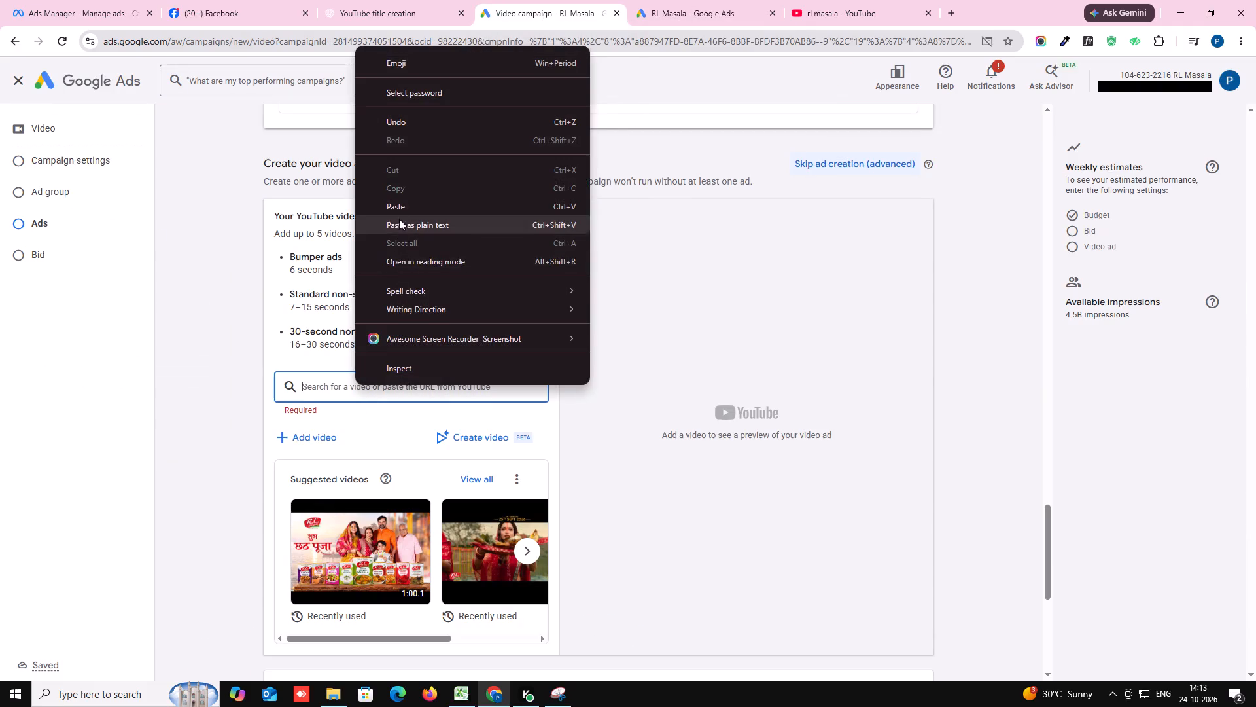
left_click(398, 206)
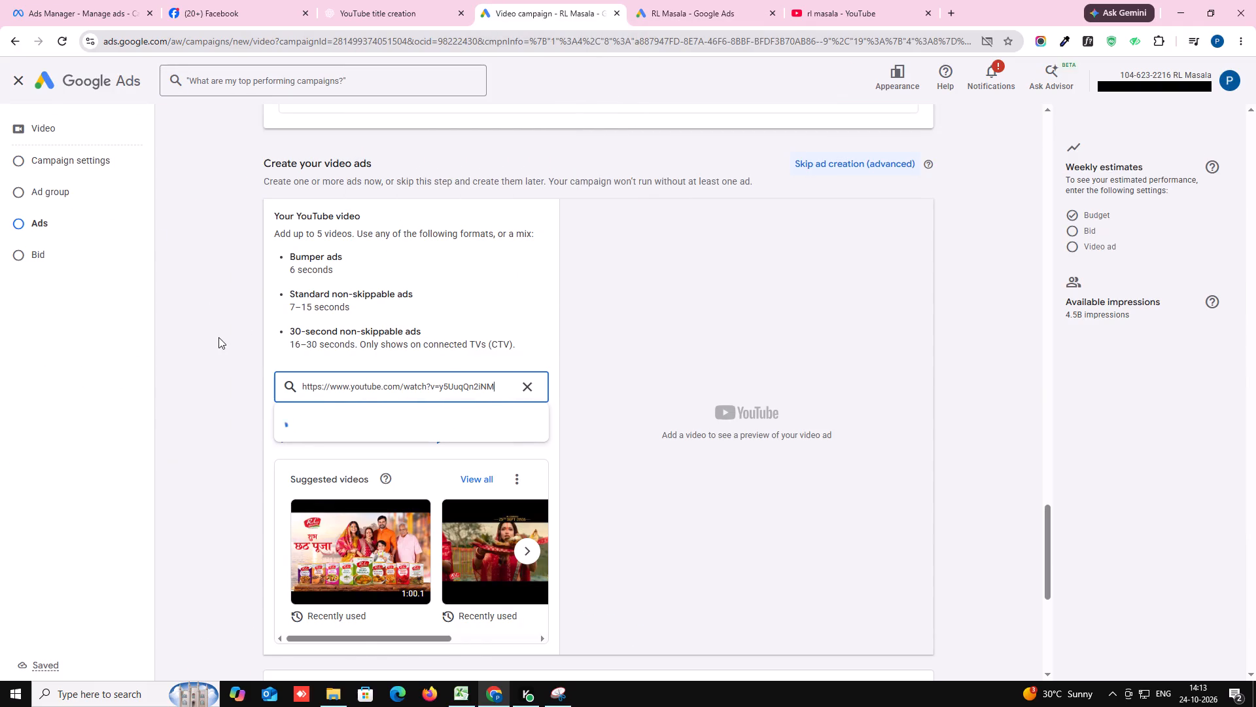
Set the added video's AI label option to "Don't label this asset".
scroll(218, 337, "down", 3)
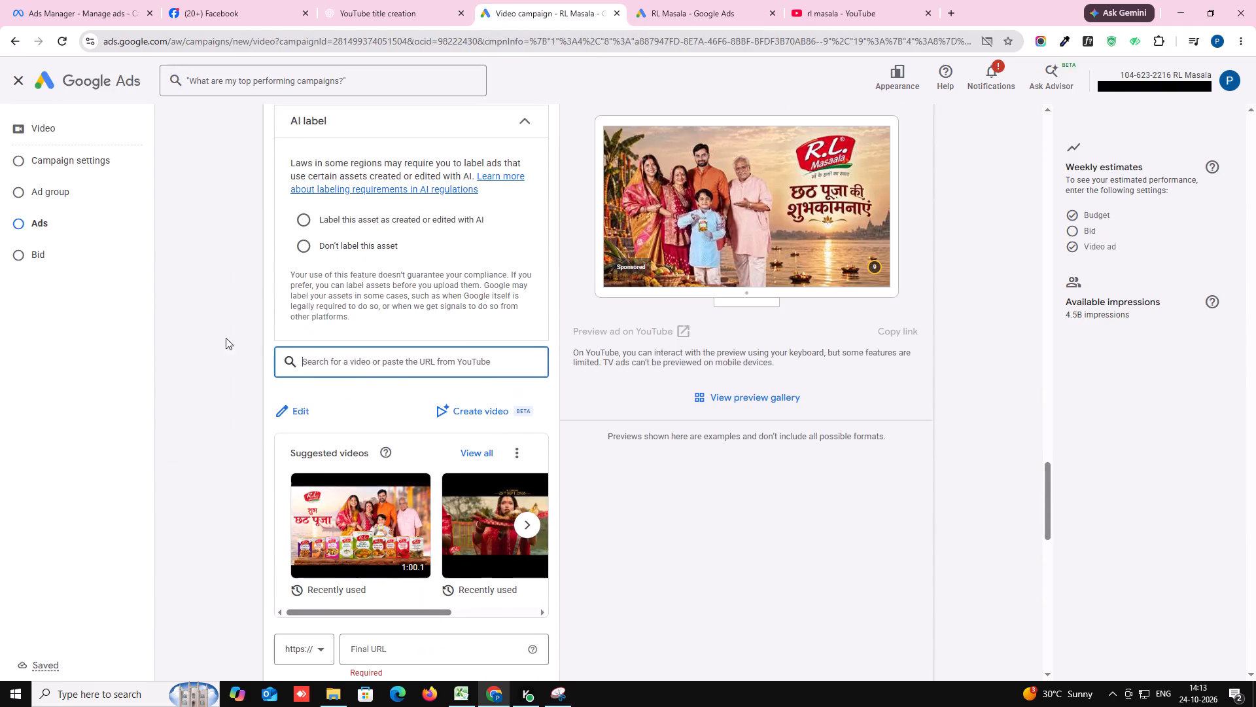
left_click(308, 238)
Paste the copied YouTube video URL as the ad's Final URL.
scroll(220, 304, "down", 2)
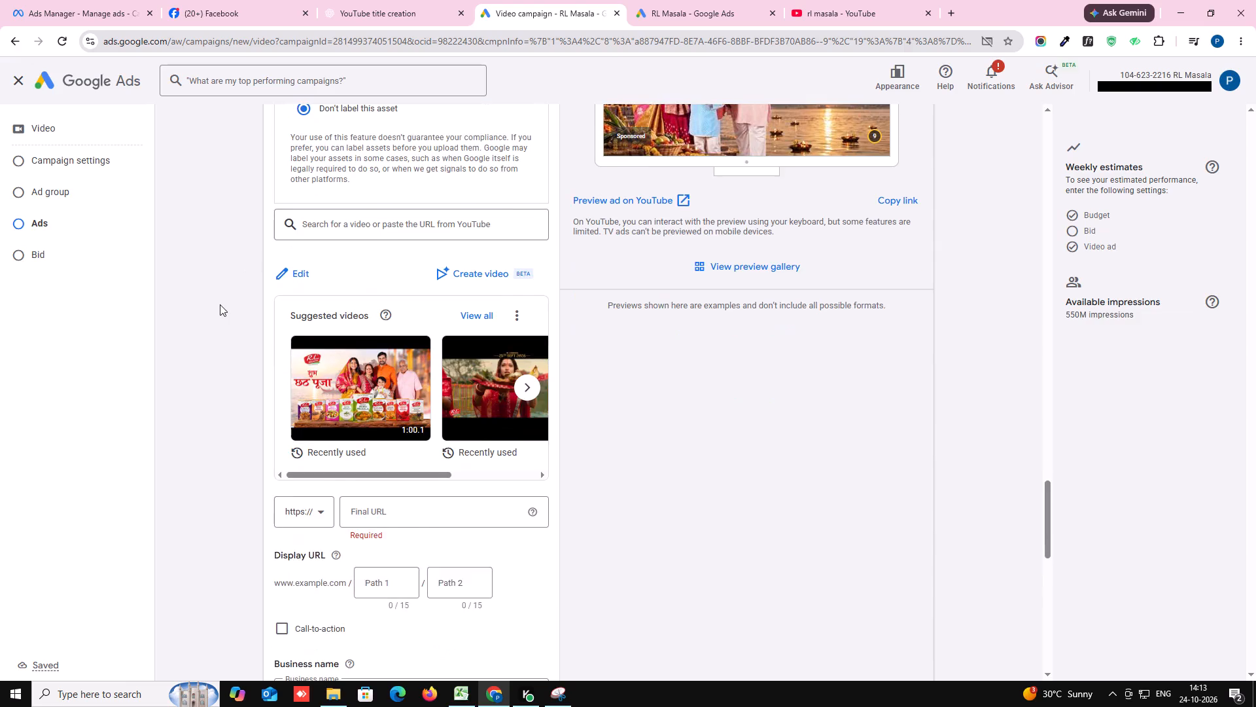
scroll(220, 304, "down", 2)
right_click(370, 382)
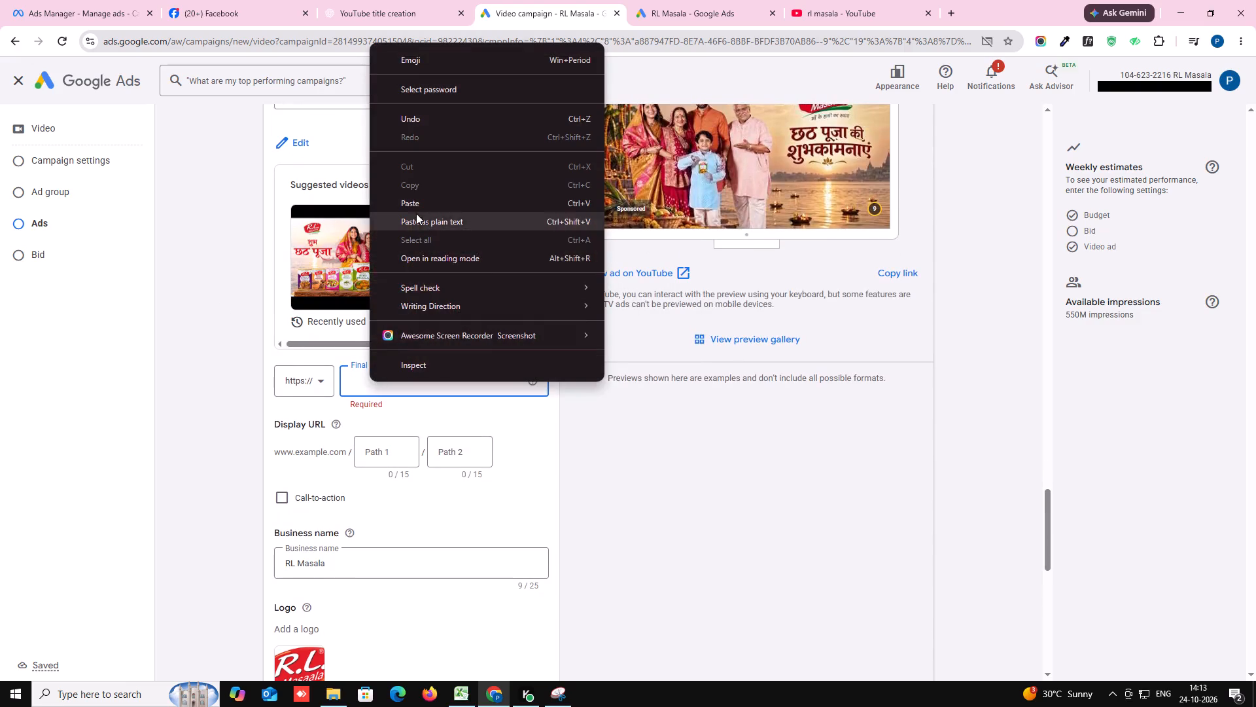
left_click(417, 204)
Set the ad's display URL paths to "RL" and "Masala".
left_click(372, 452)
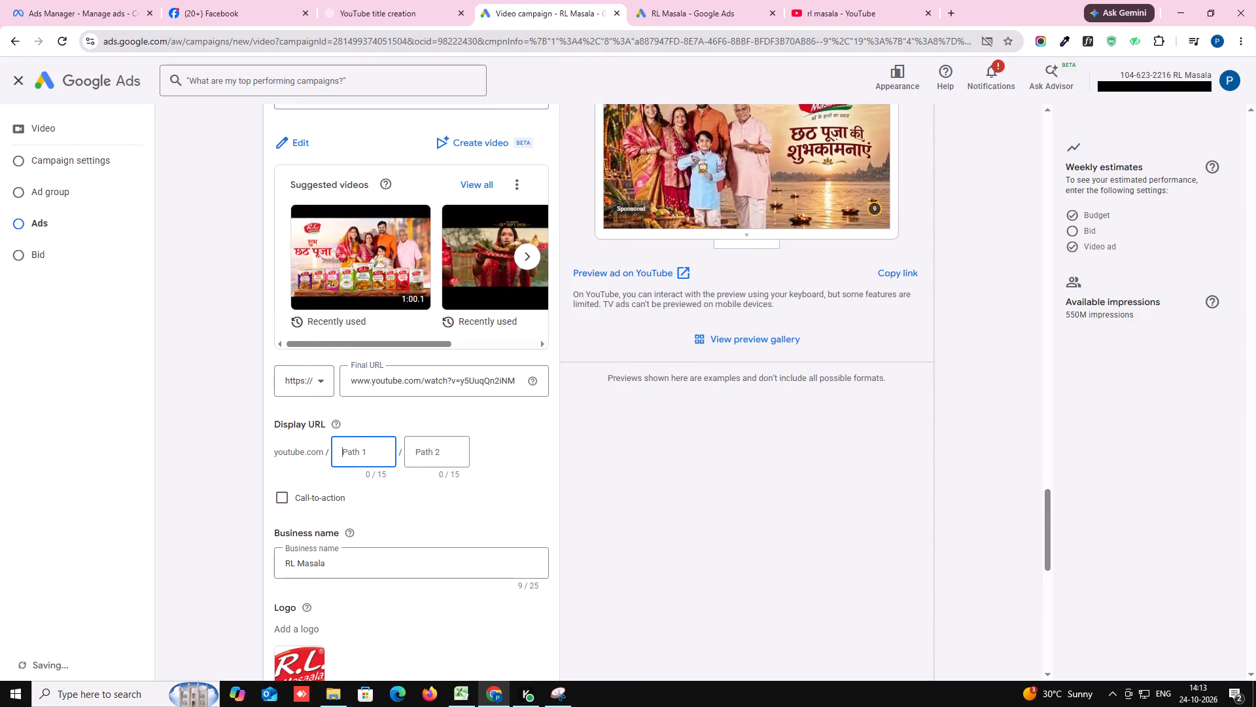
key("shift+r")
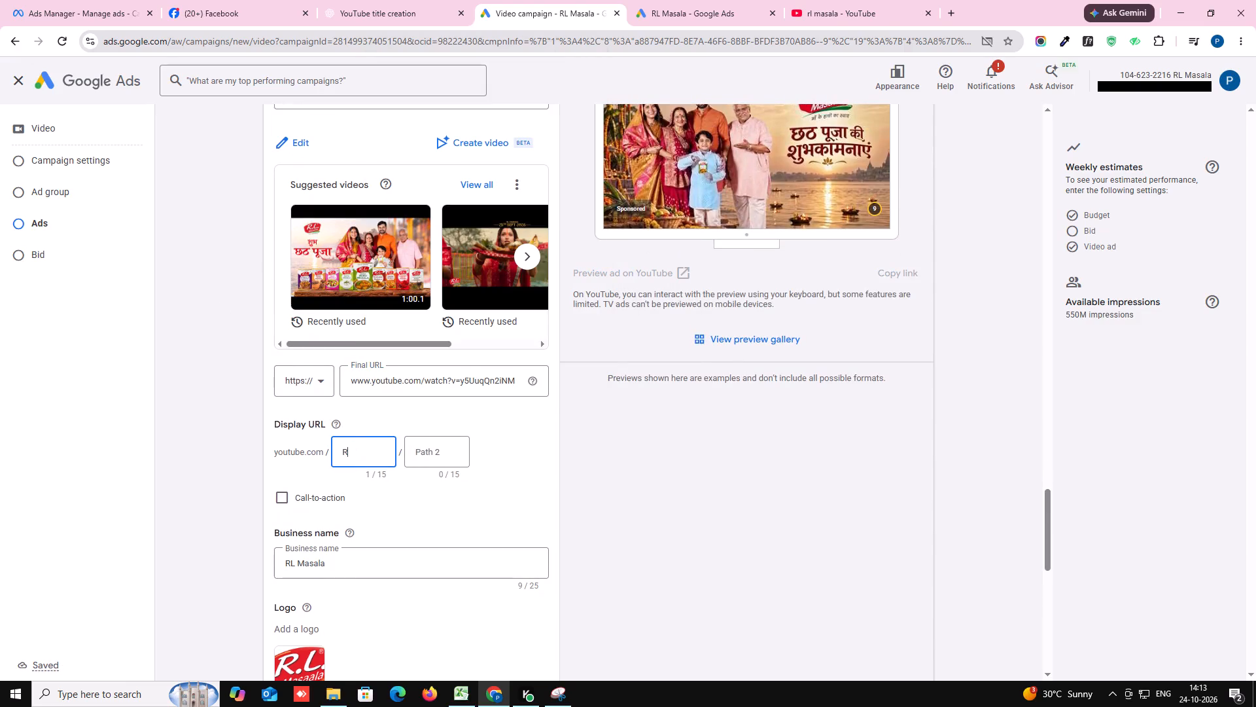
key("shift+l")
left_click(436, 450)
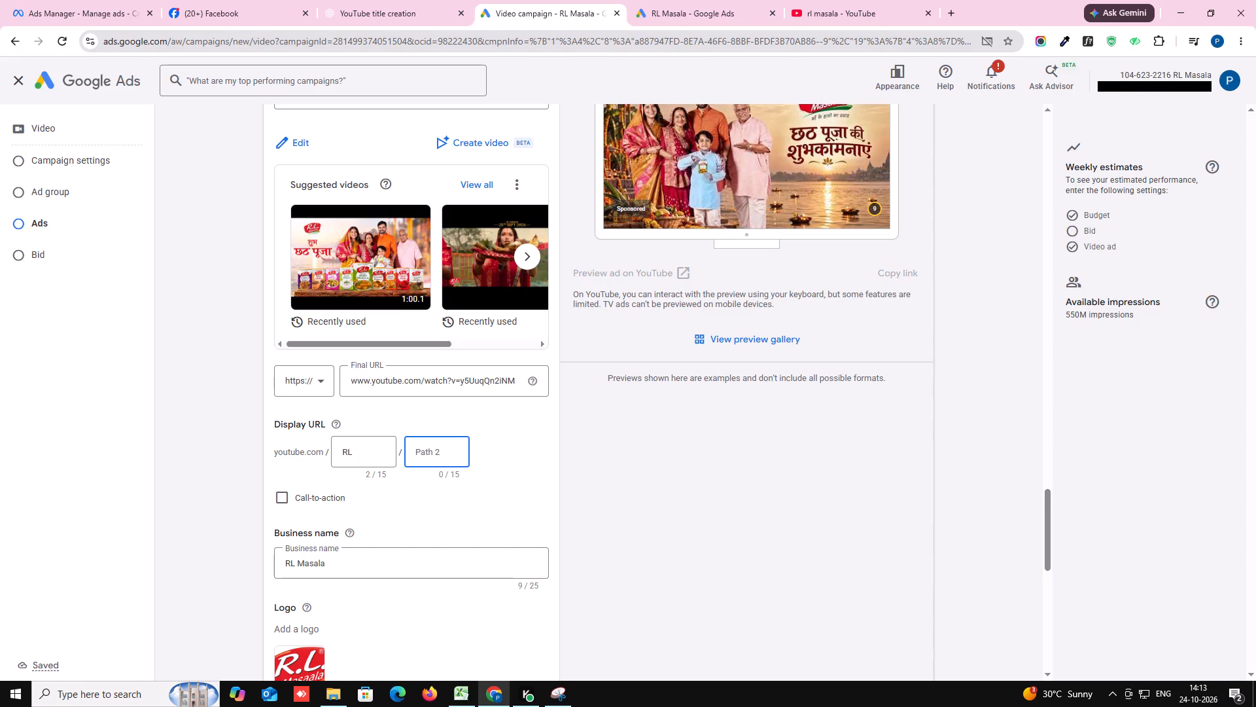
key("shift+m")
key("a")
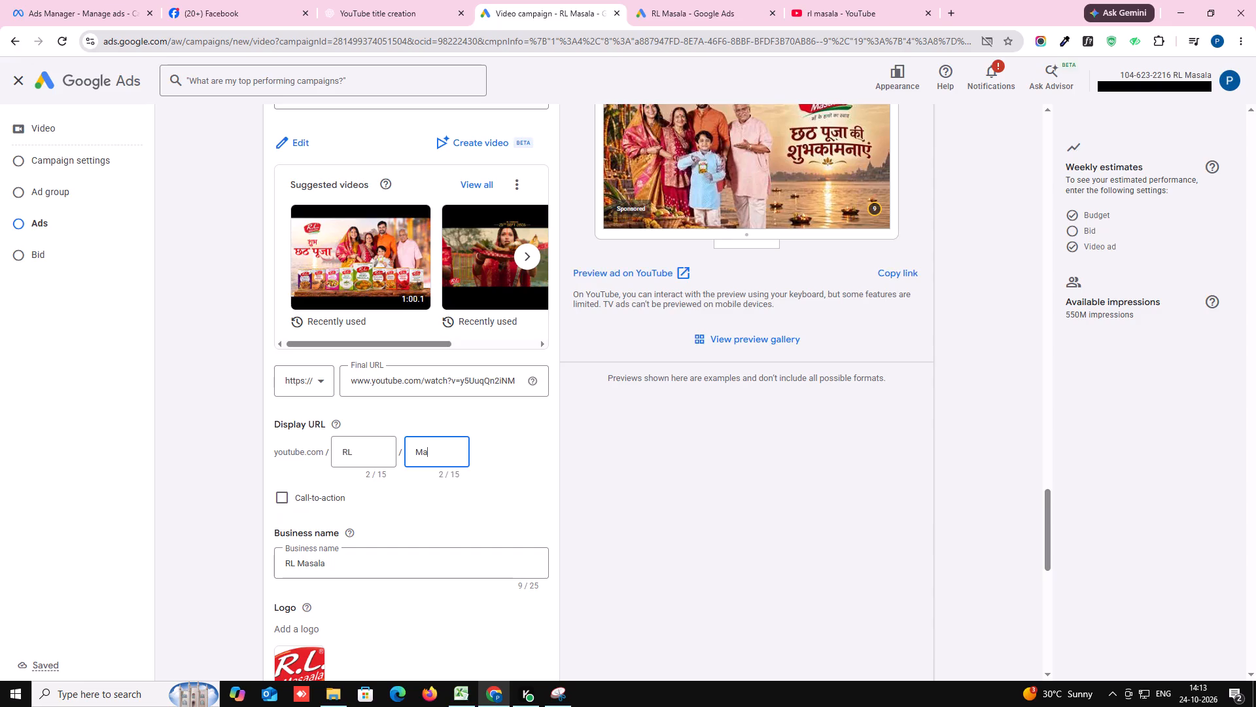
type("sala")
Set the ad group's Target CPM bid to ₹300.
scroll(324, 520, "down", 3)
scroll(252, 399, "down", 4)
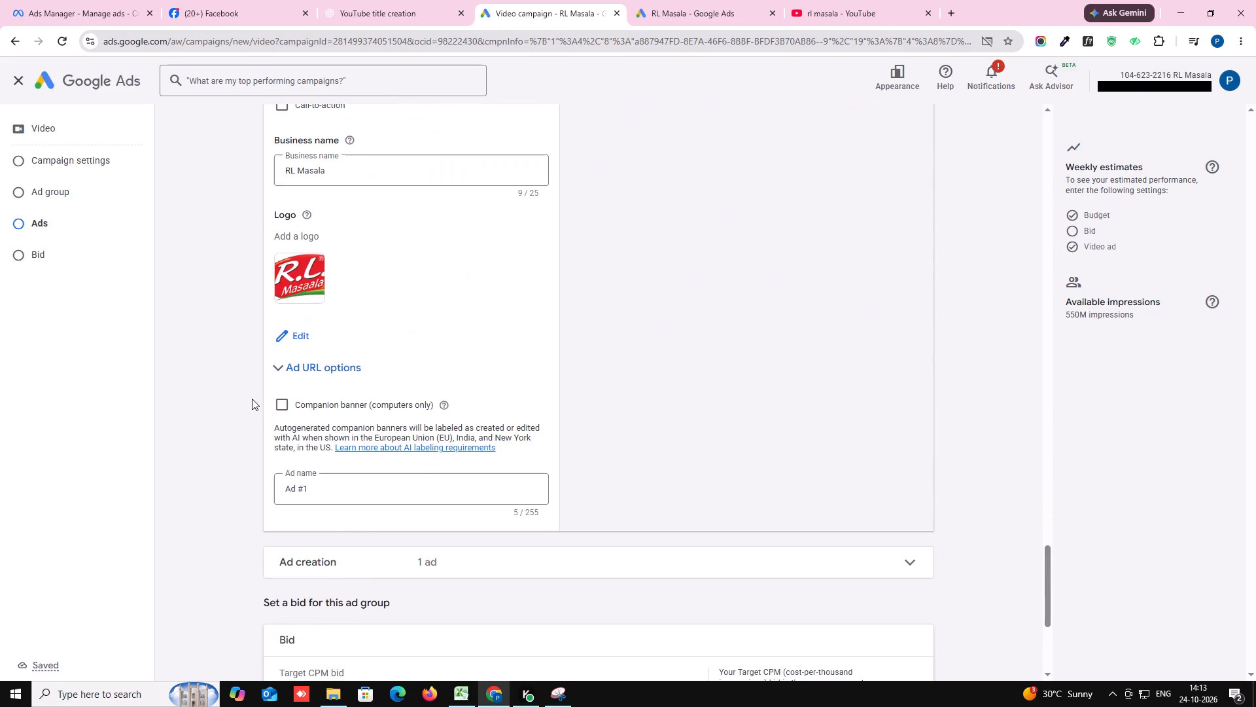
scroll(268, 407, "down", 5)
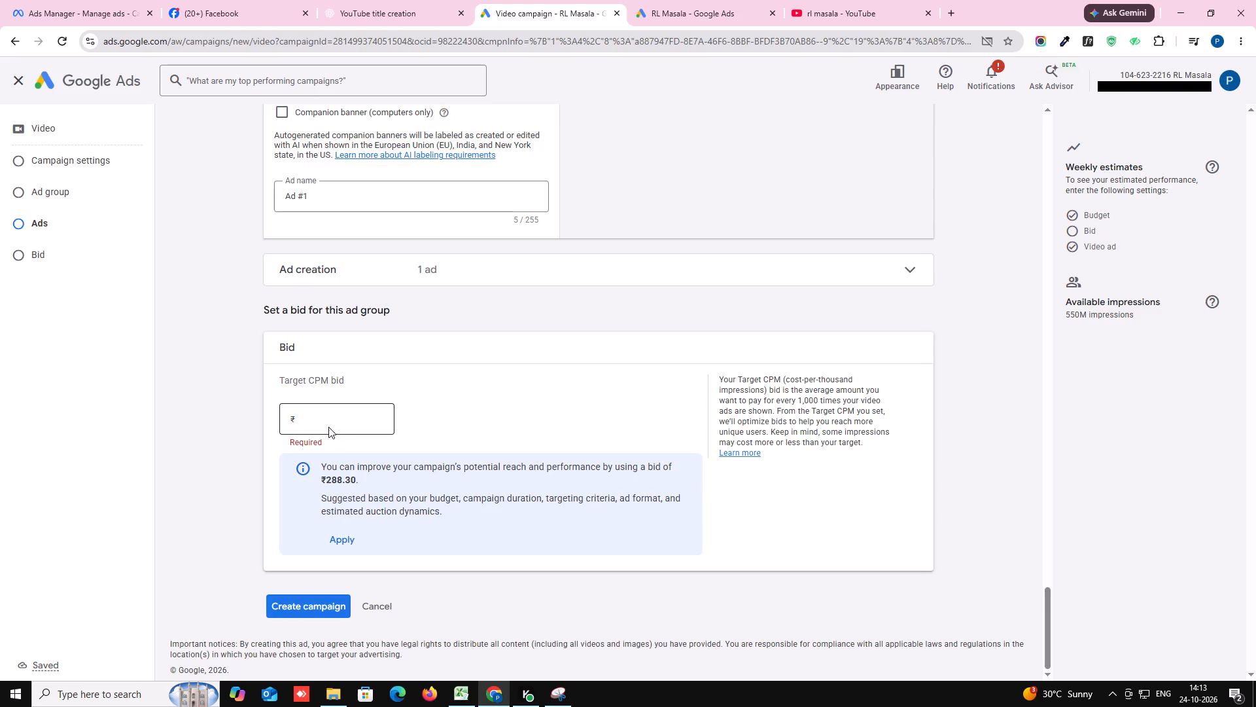
left_click(331, 411)
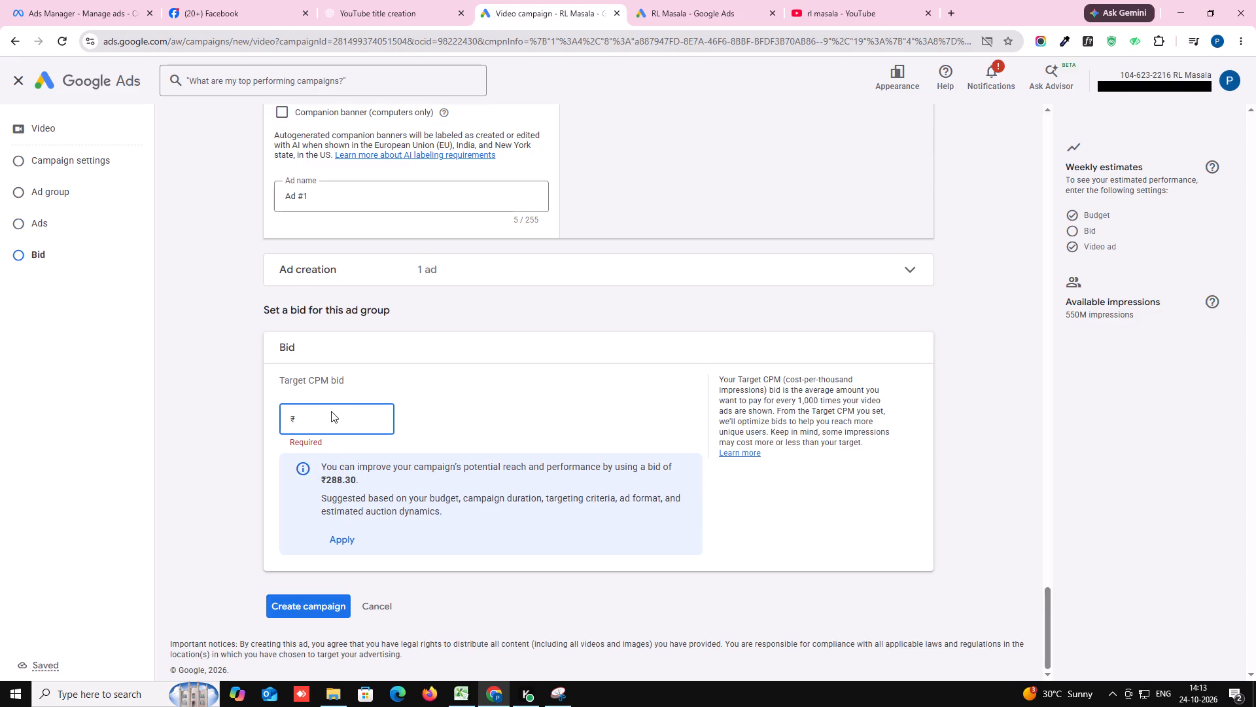
type("300")
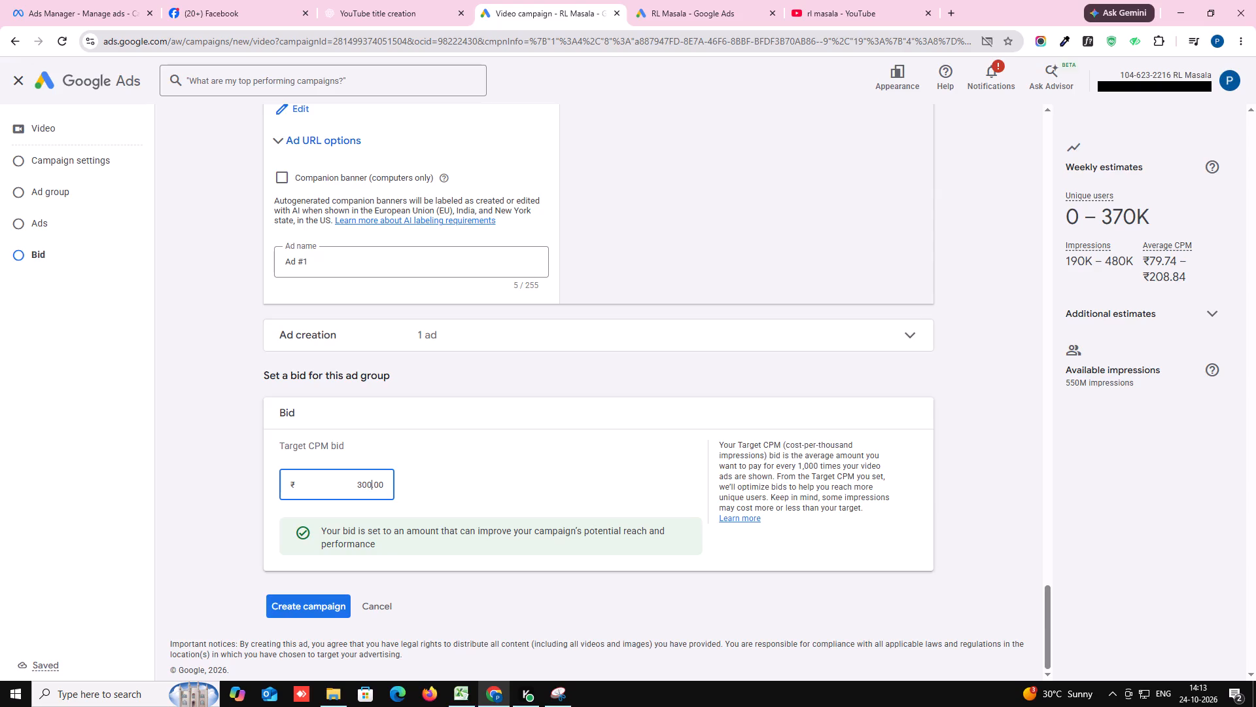
Review the video ad's details and check its YouTube in-stream preview for computer, mobile and TV screens.
scroll(294, 308, "up", 5)
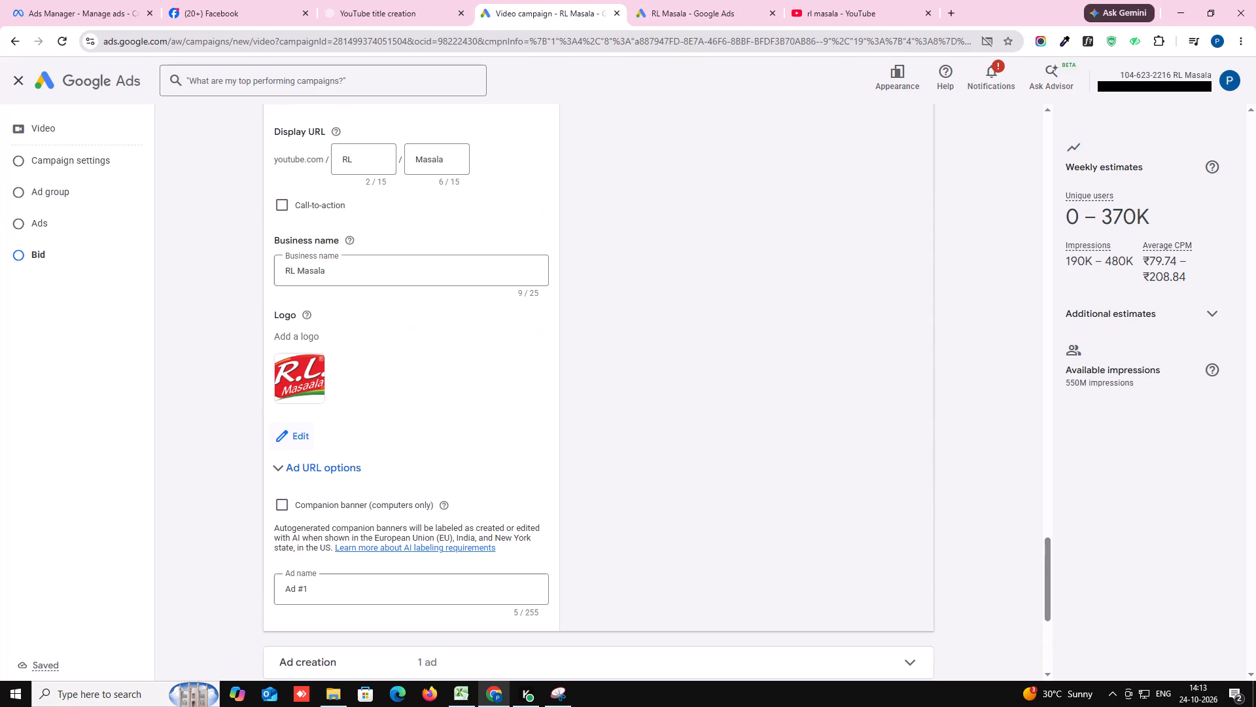
scroll(283, 311, "up", 7)
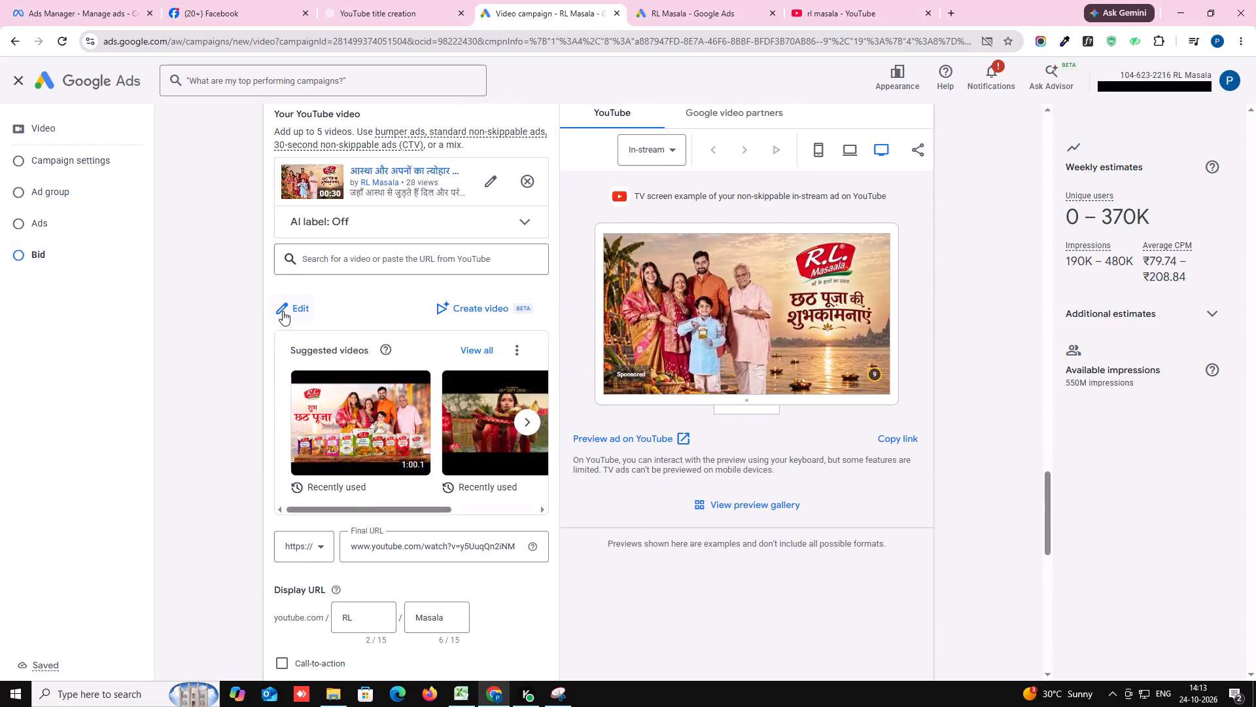
scroll(349, 392, "up", 1)
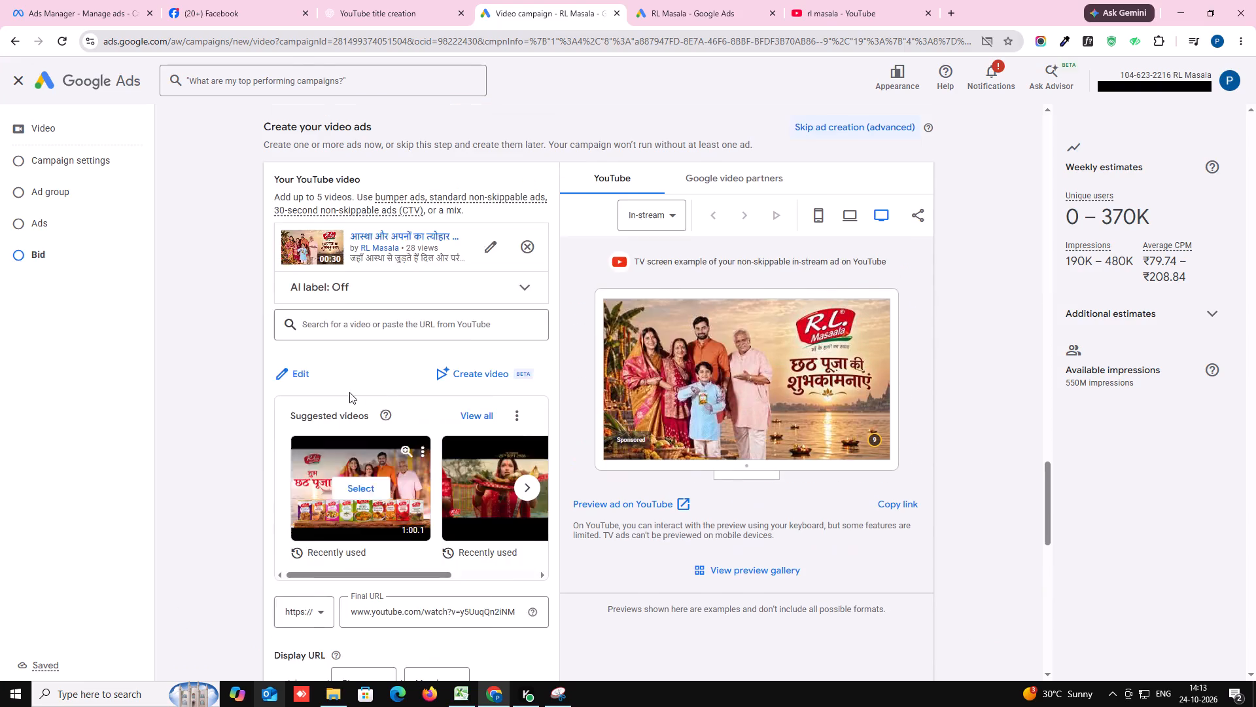
scroll(349, 392, "up", 1)
scroll(351, 392, "down", 6)
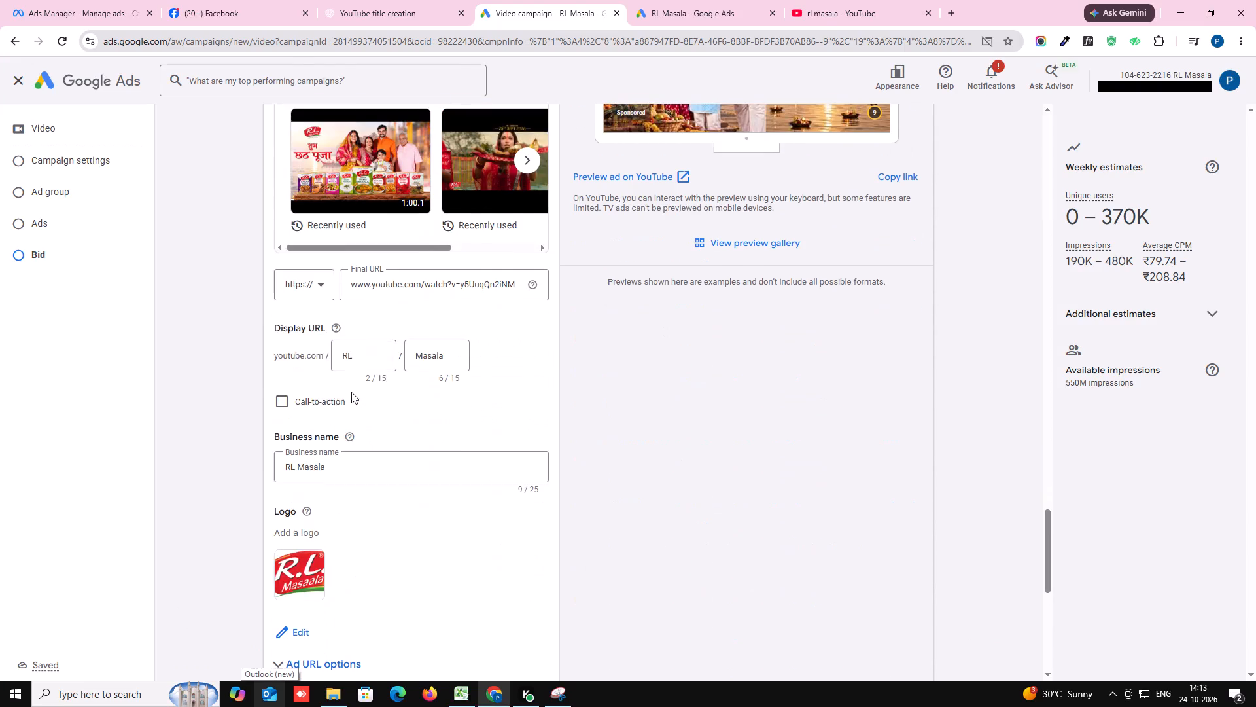
scroll(351, 392, "down", 5)
scroll(351, 392, "up", 3)
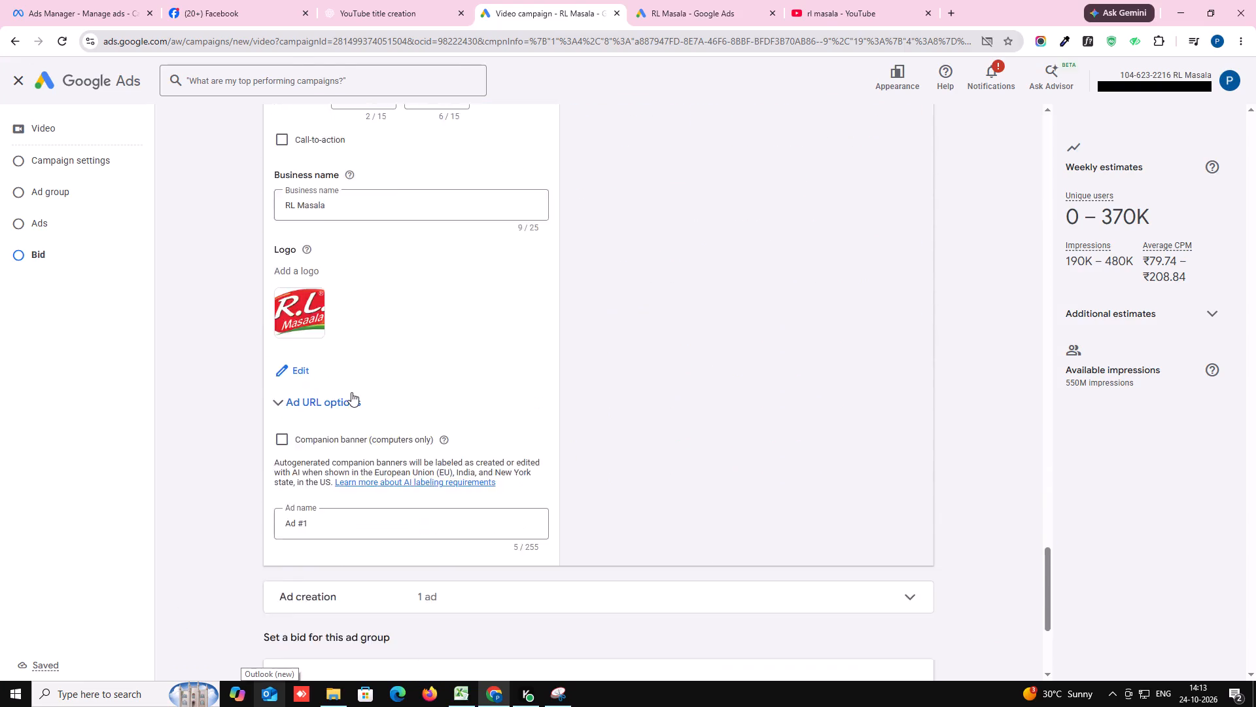
scroll(351, 392, "up", 7)
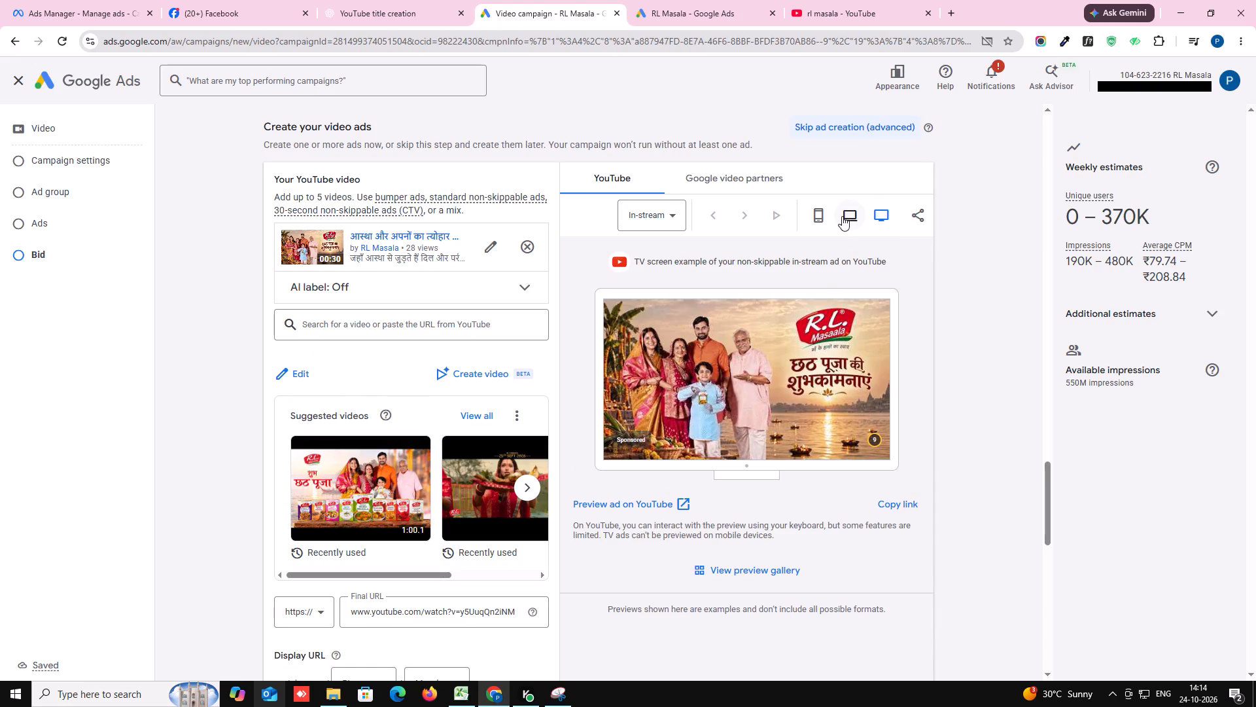
left_click(842, 216)
left_click(822, 216)
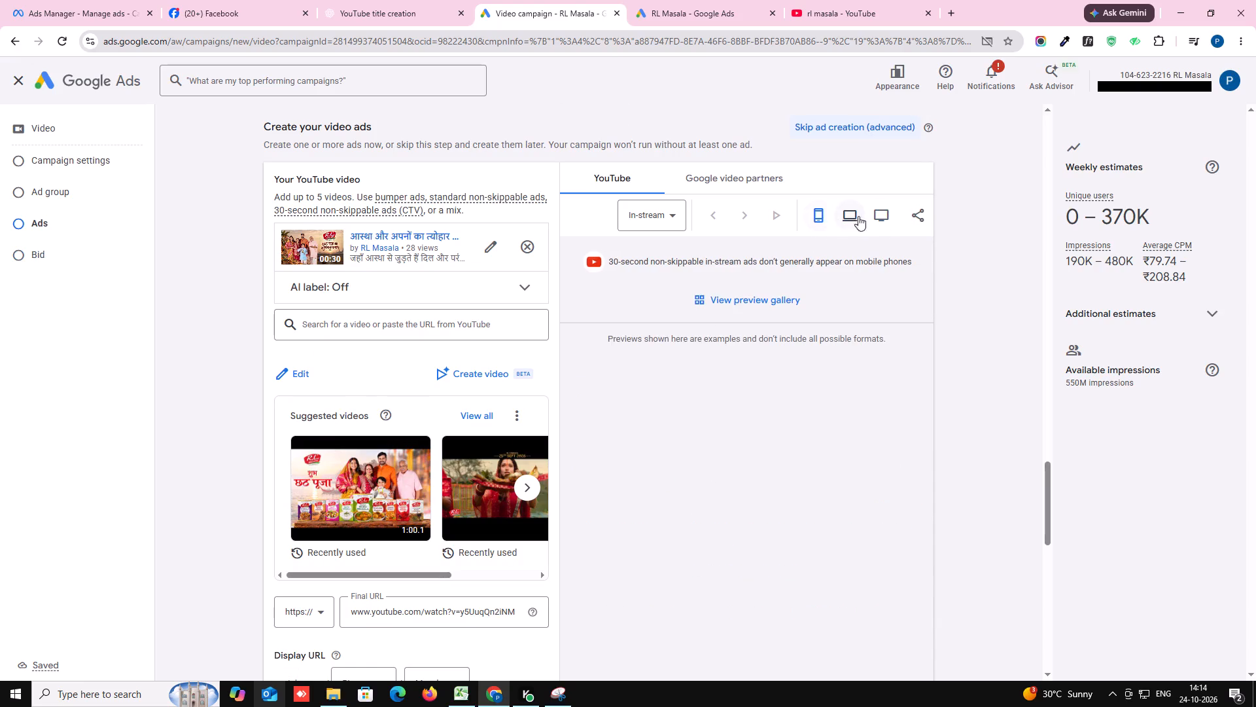
left_click(873, 216)
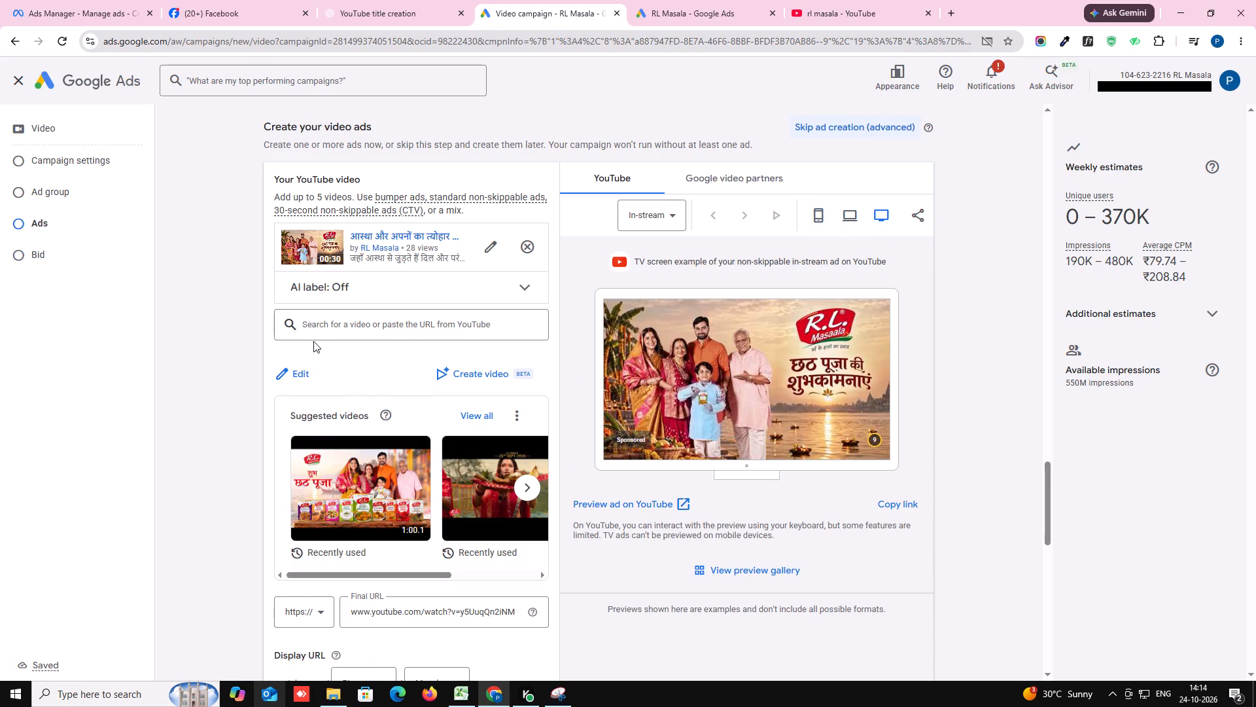
Expand the ad group's Placements targeting and search its Apps category for "trucaller".
scroll(239, 347, "up", 4)
left_click(465, 316)
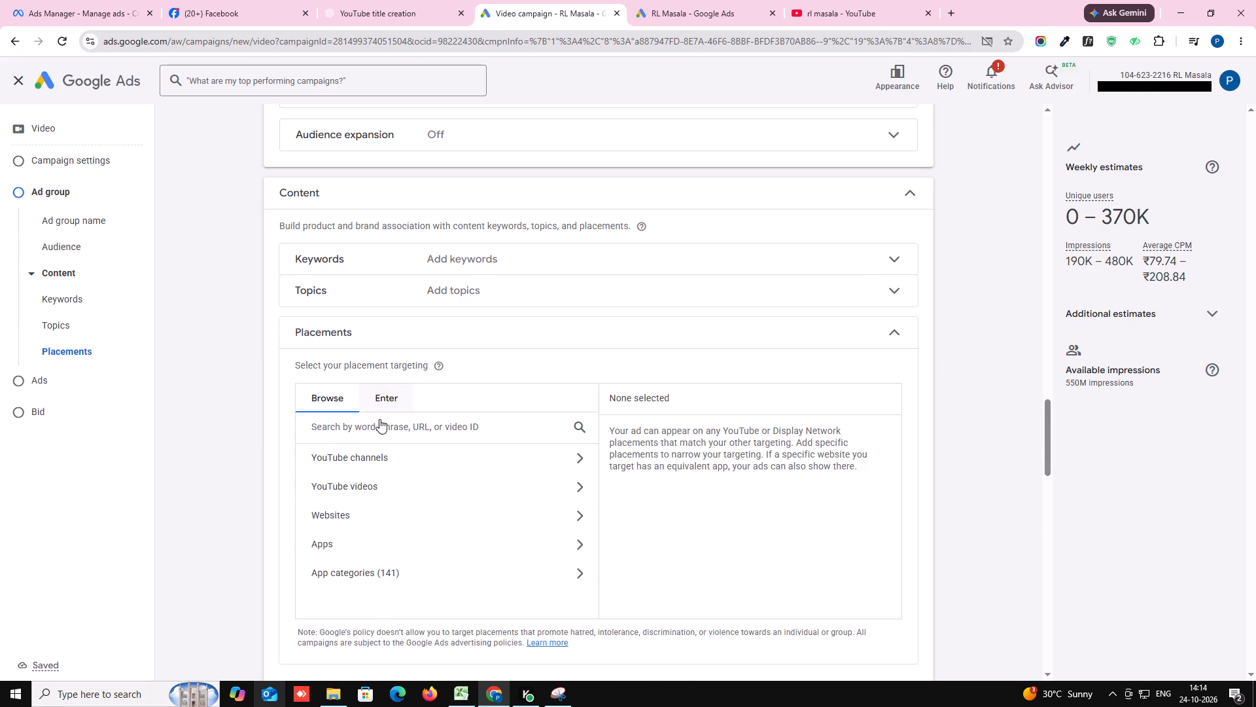
left_click(343, 540)
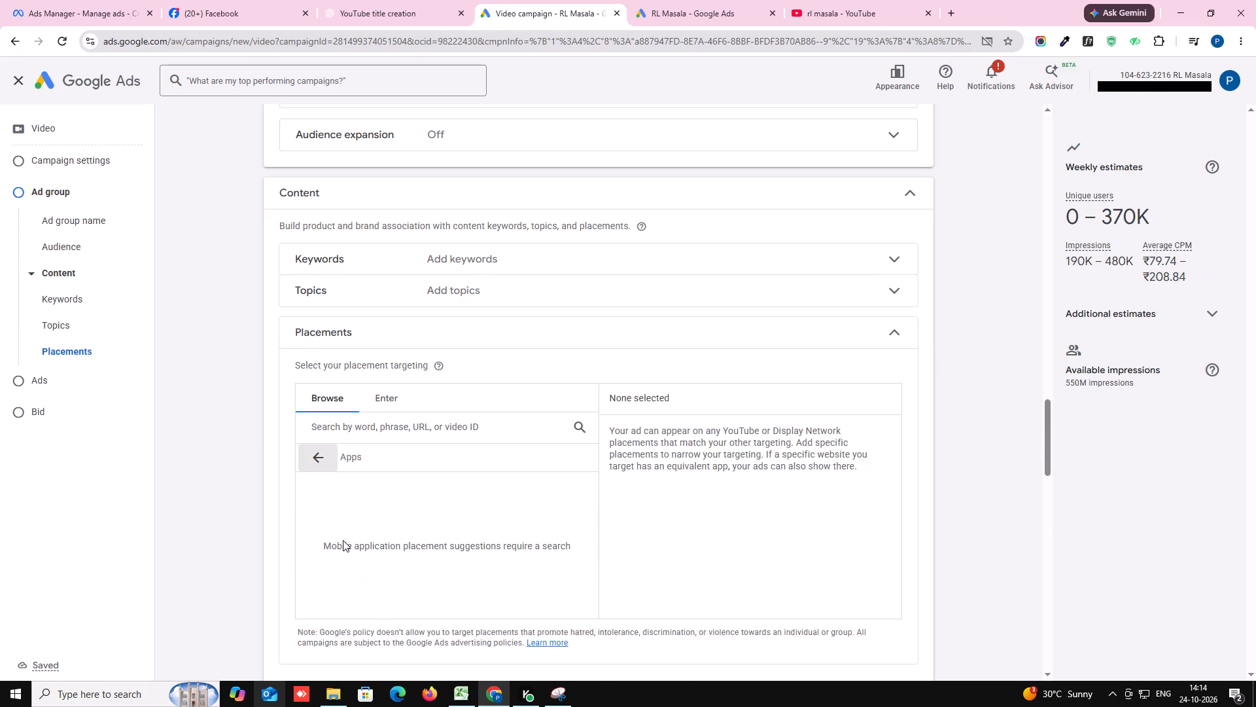
left_click(364, 430)
type("trucal")
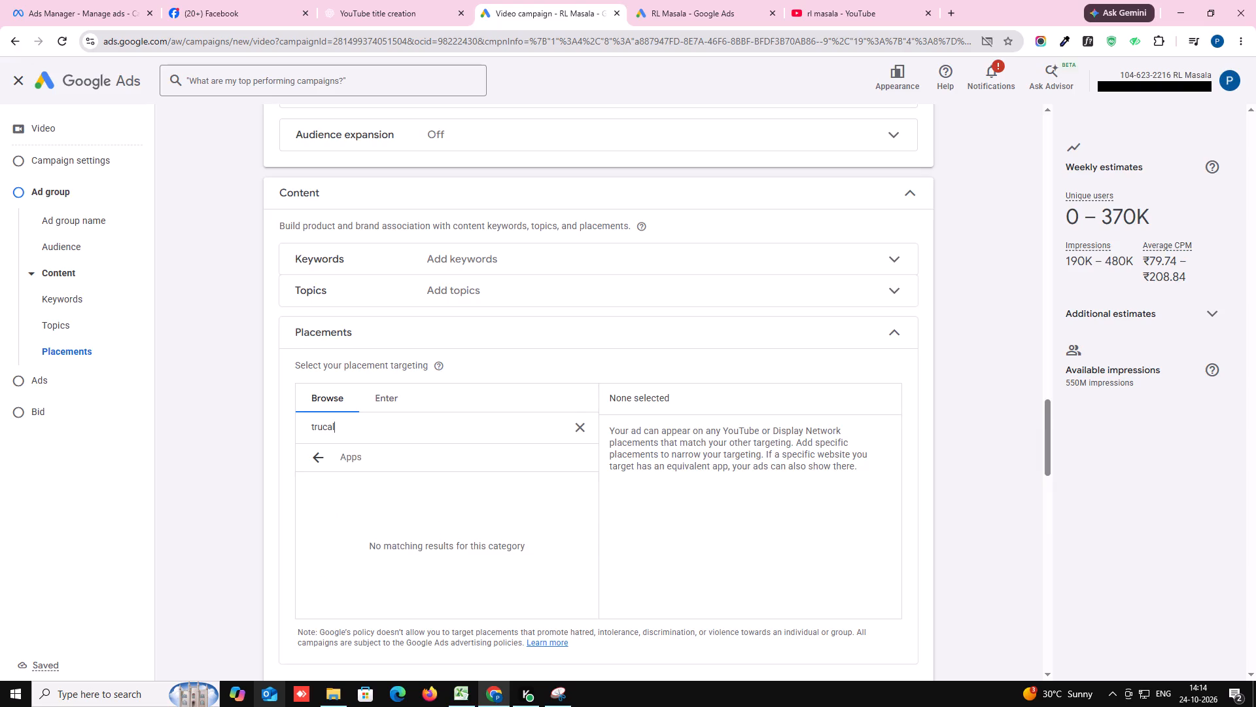
key("l")
type("er")
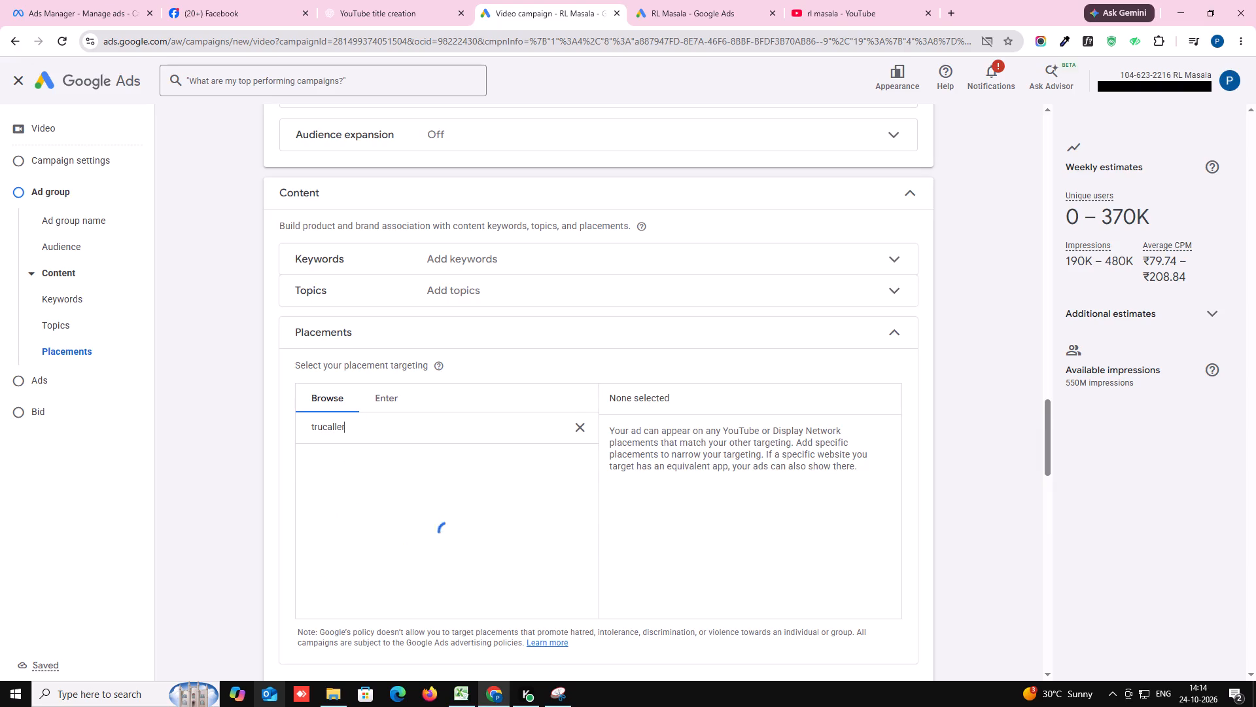
Look through the app placement search results for the Truecaller app.
scroll(378, 560, "down", 2)
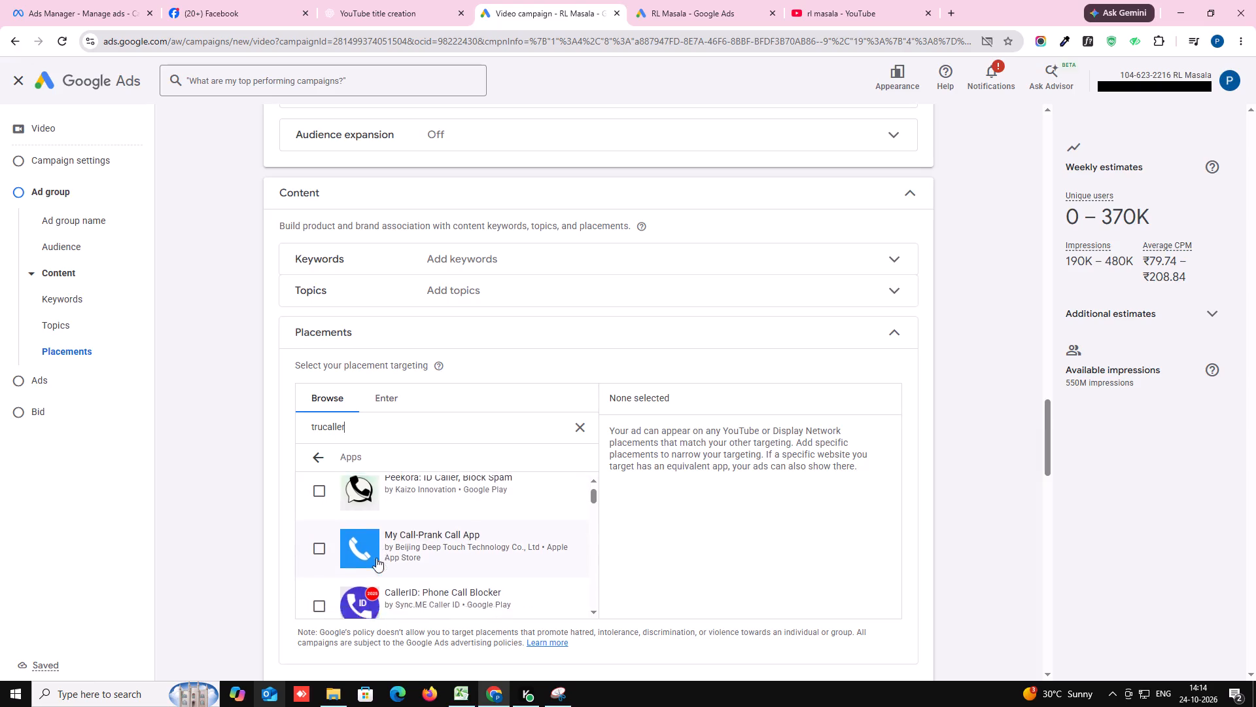
scroll(376, 533, "down", 3)
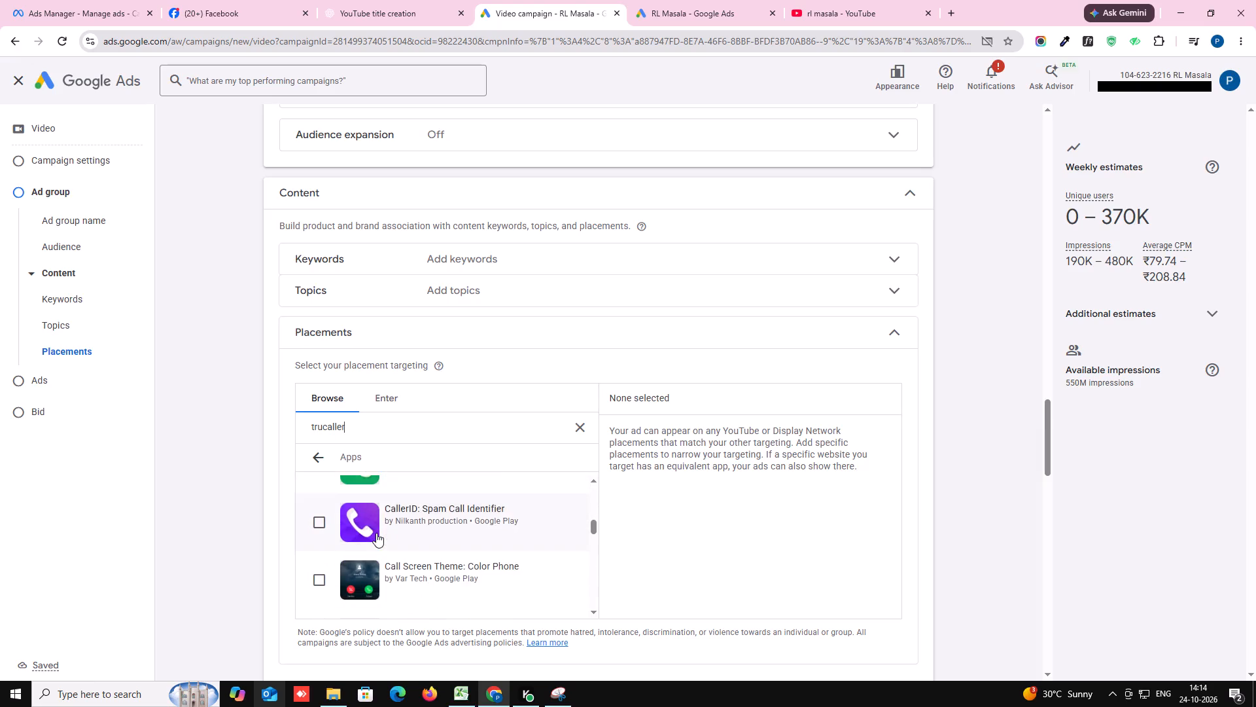
scroll(376, 533, "down", 4)
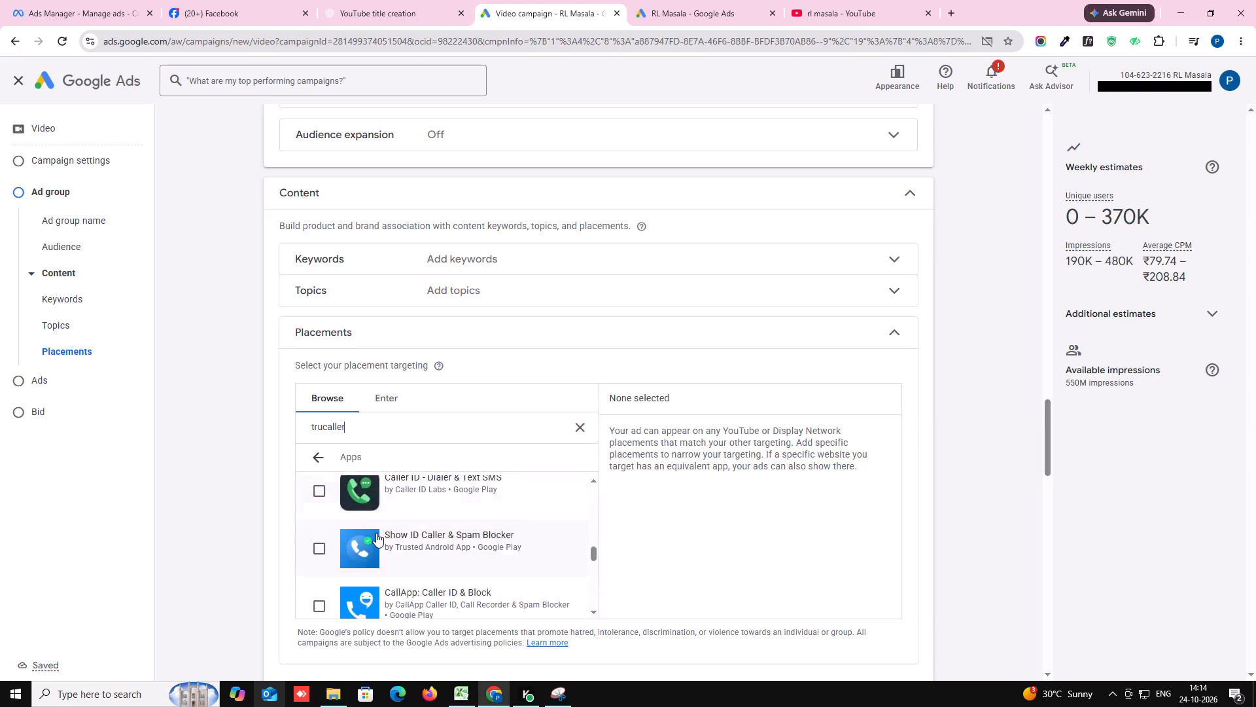
scroll(376, 533, "down", 4)
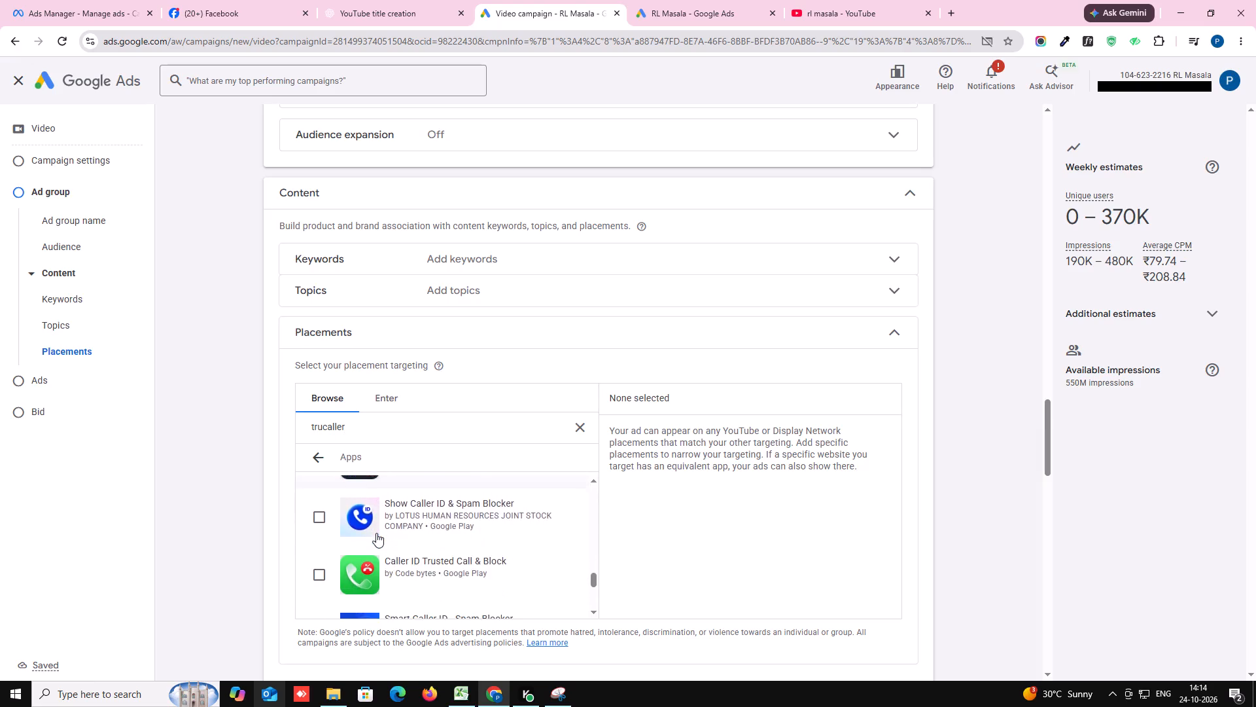
scroll(376, 533, "down", 5)
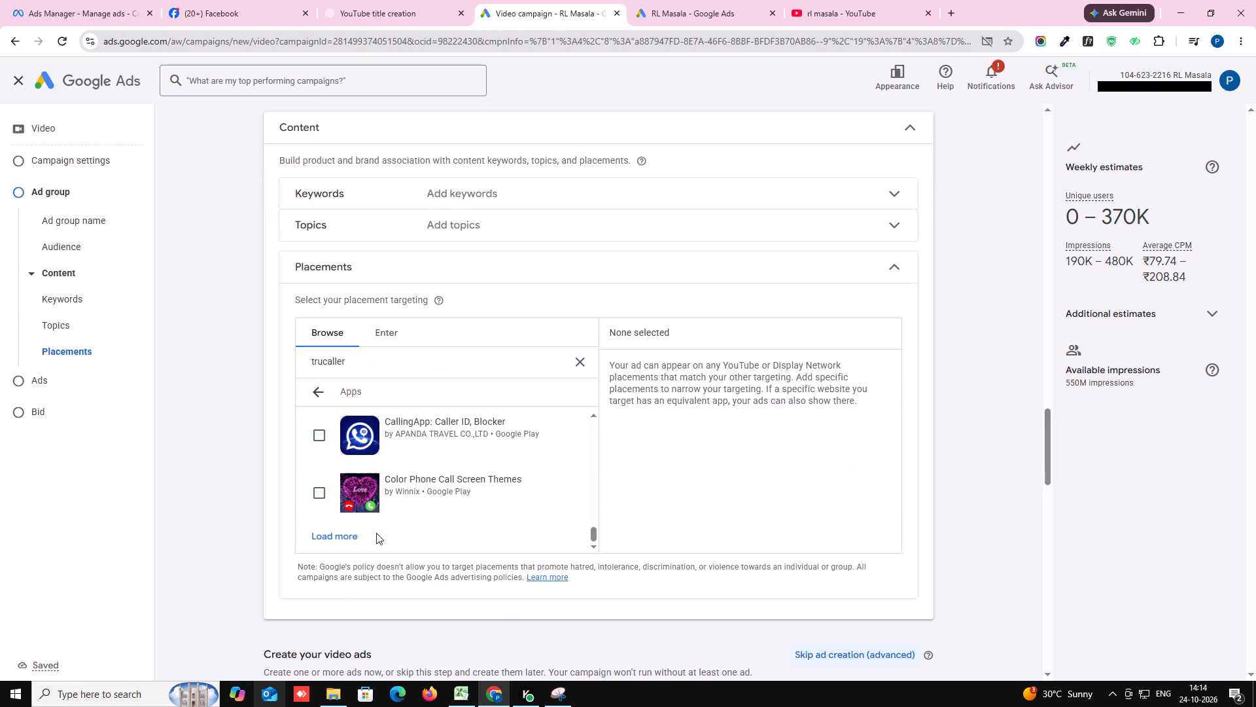
scroll(376, 533, "down", 1)
scroll(387, 400, "up", 3)
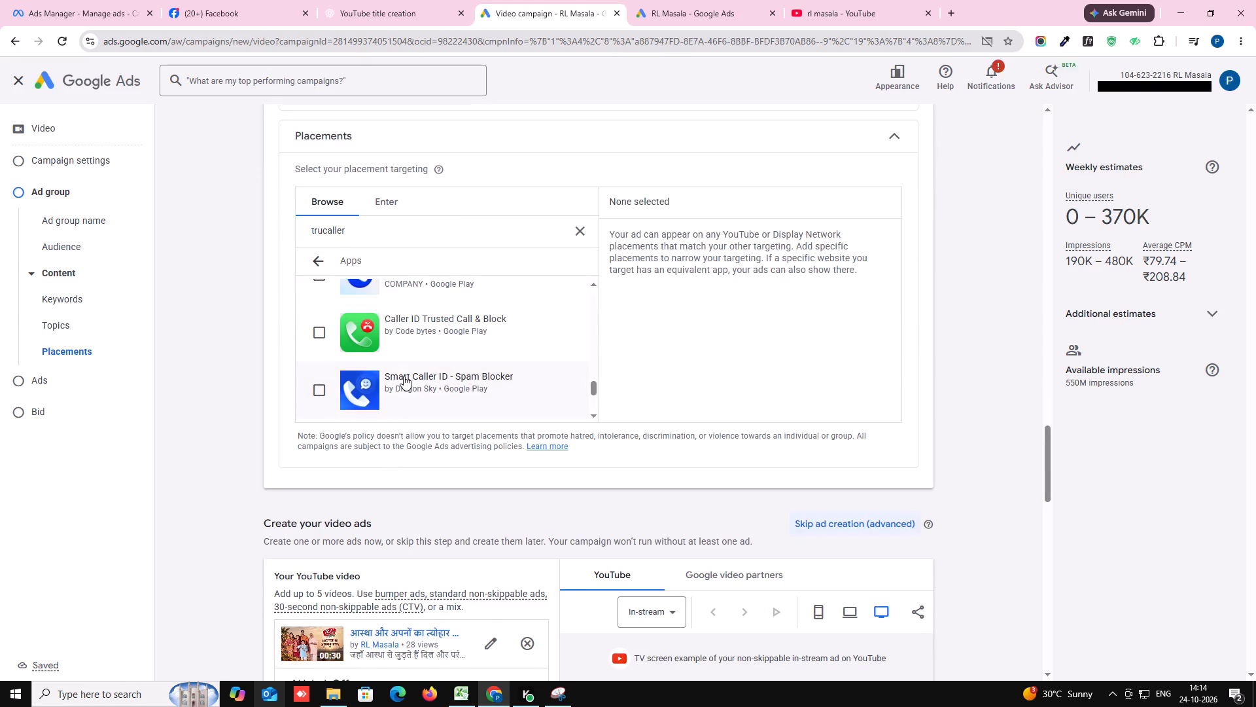
scroll(404, 376, "up", 1)
scroll(404, 376, "down", 2)
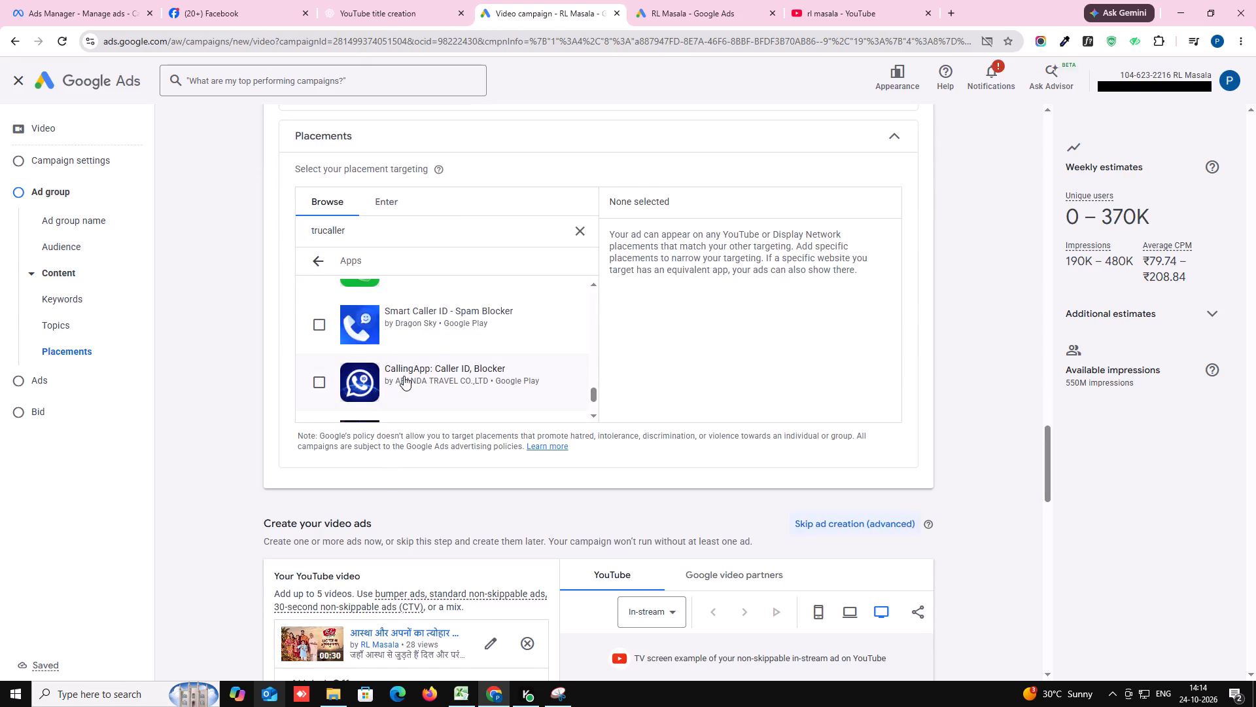
scroll(404, 376, "down", 3)
scroll(404, 376, "up", 5)
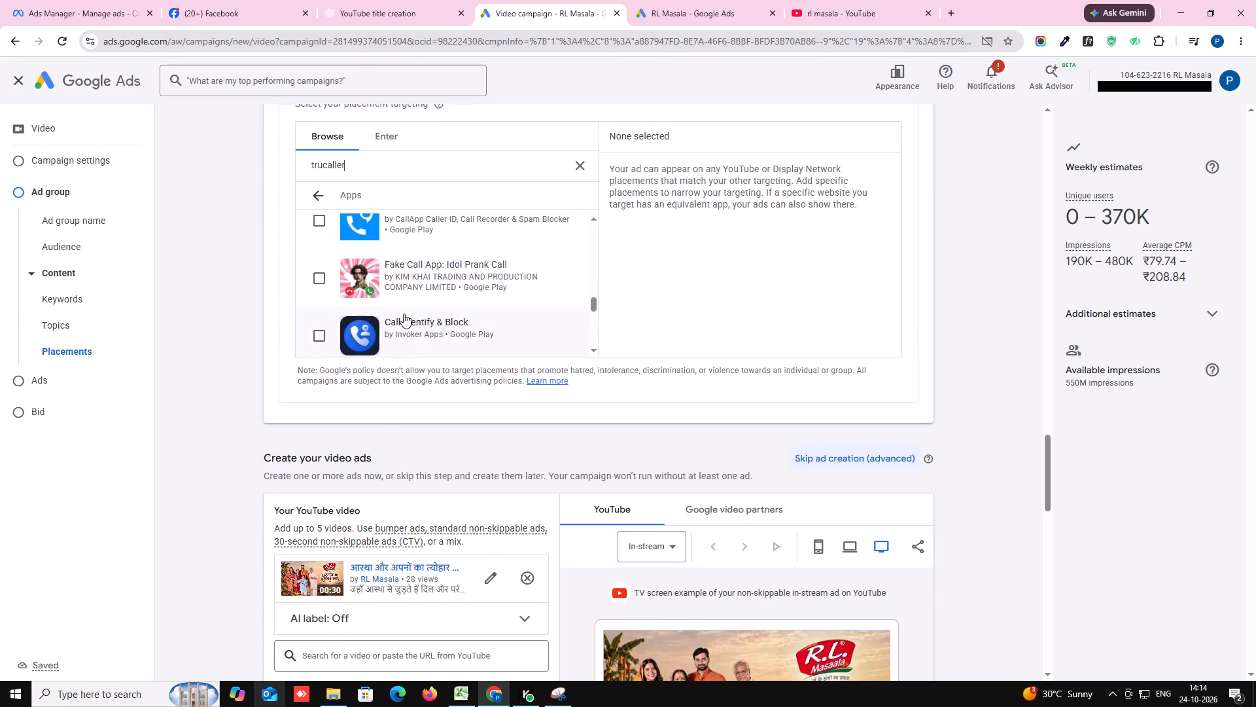
scroll(404, 314, "up", 3)
scroll(228, 296, "up", 2)
scroll(404, 420, "up", 3)
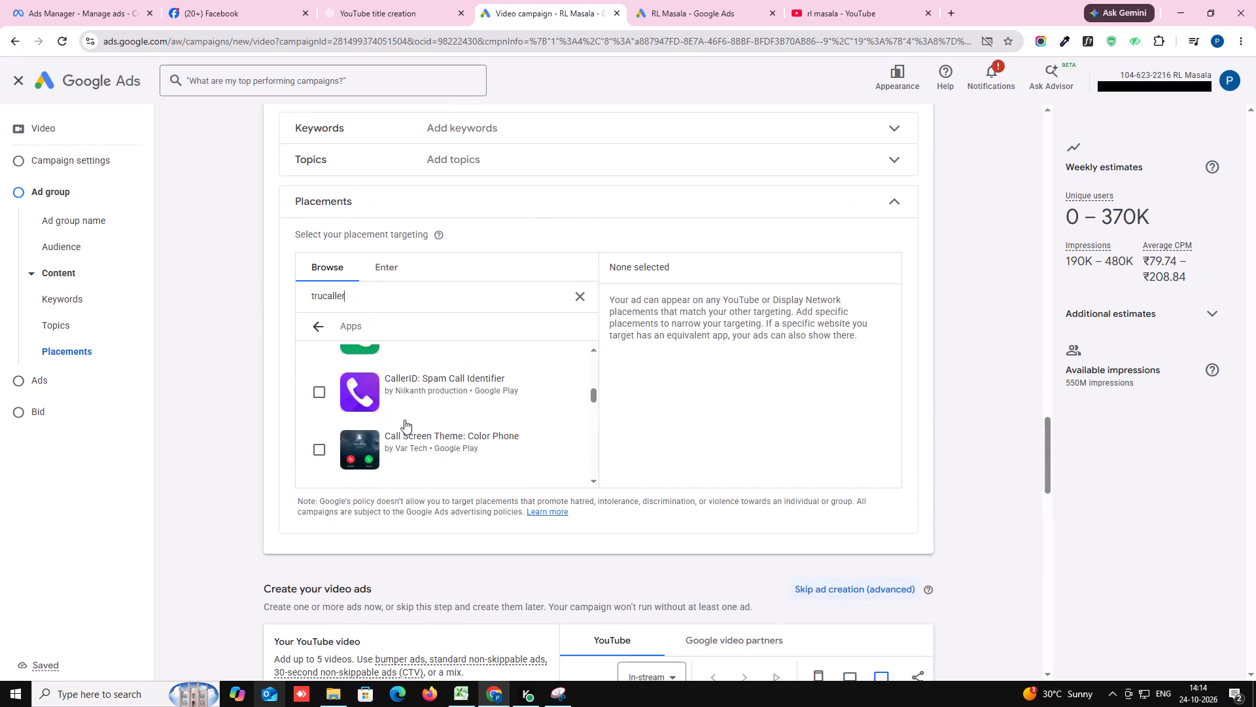
scroll(405, 420, "up", 11)
scroll(330, 522, "down", 4)
scroll(273, 478, "down", 2)
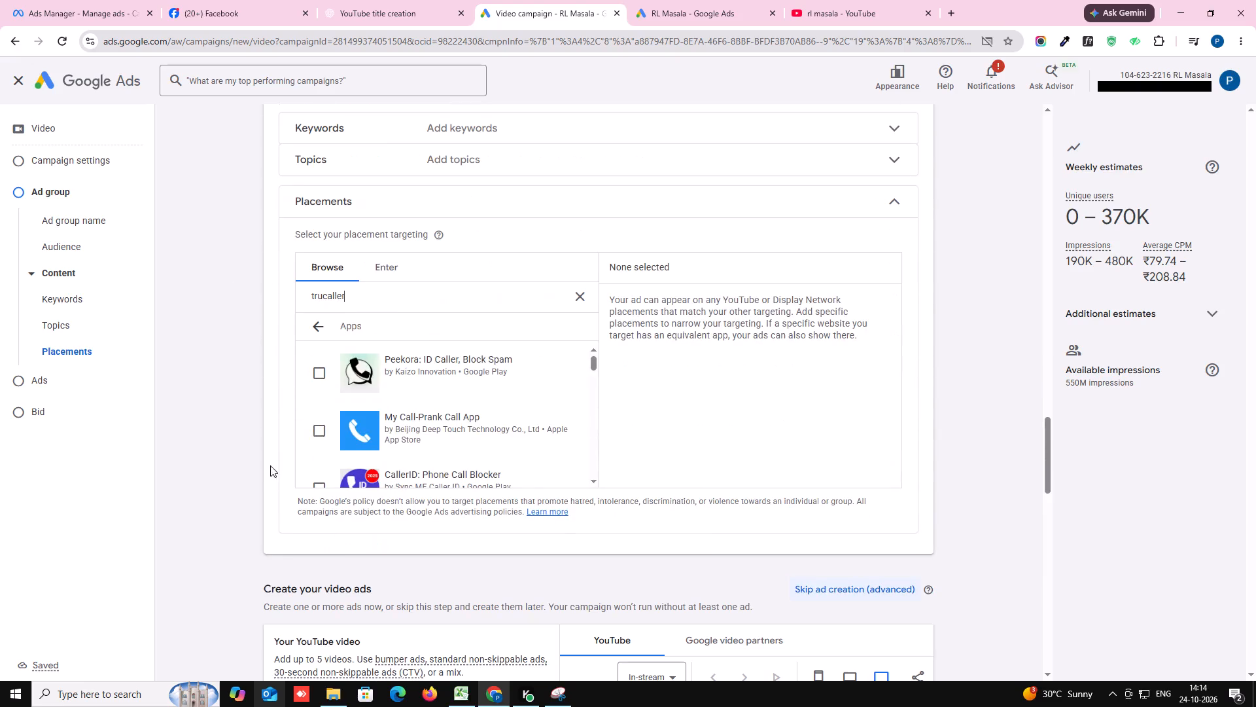
Change the app placement search term to "trucallers".
left_click(349, 297)
key("s")
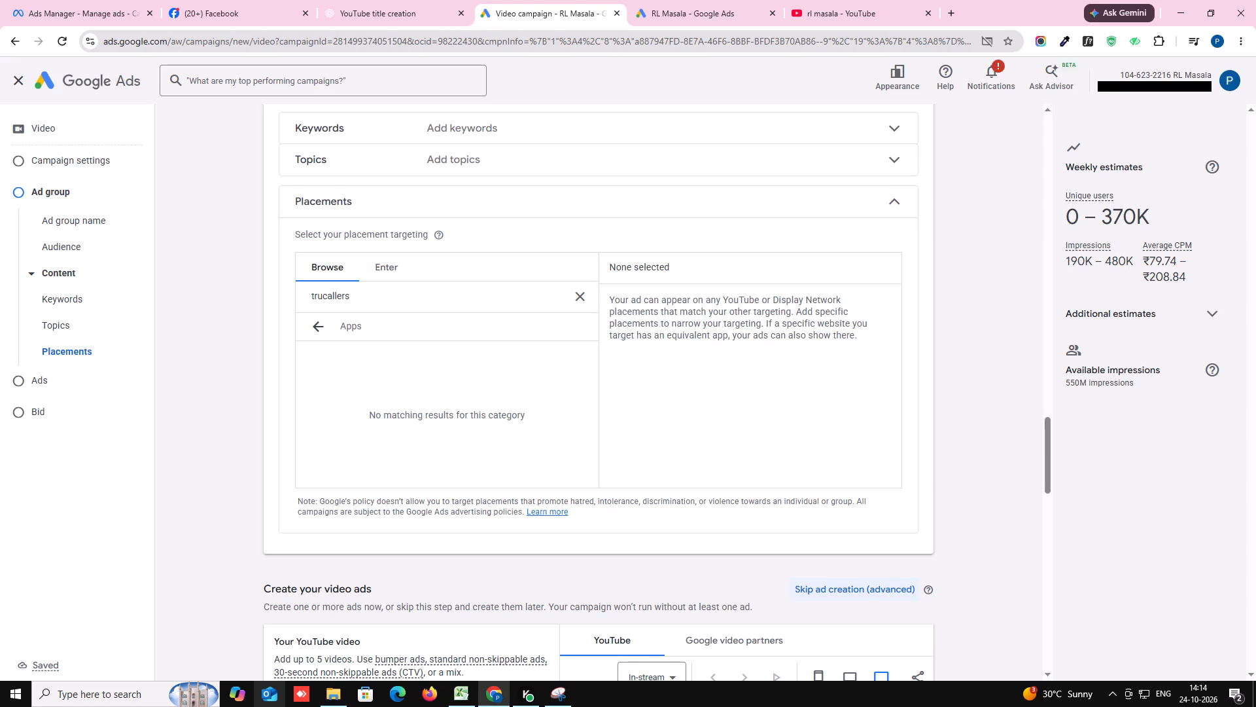
Correct the app placement search term to "truecaller" and add Truecaller: Phone Call Blocker as a placement.
key("BackSpace")
left_click(324, 297)
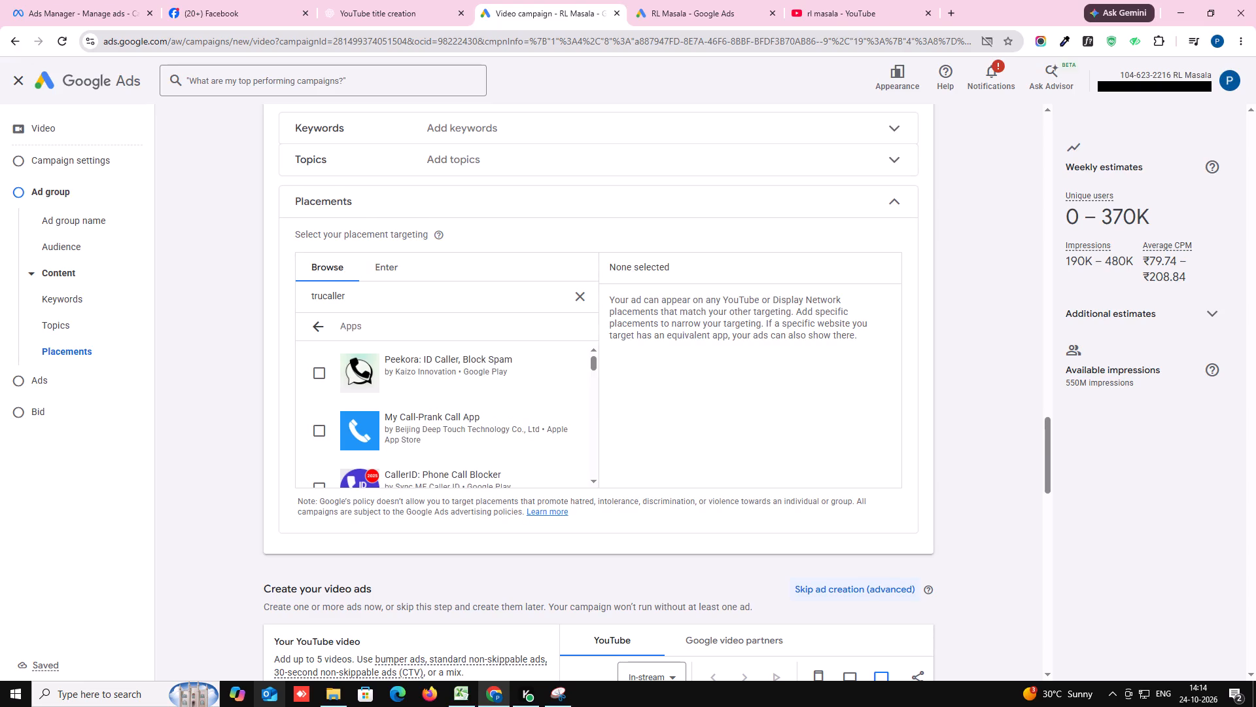
key("e")
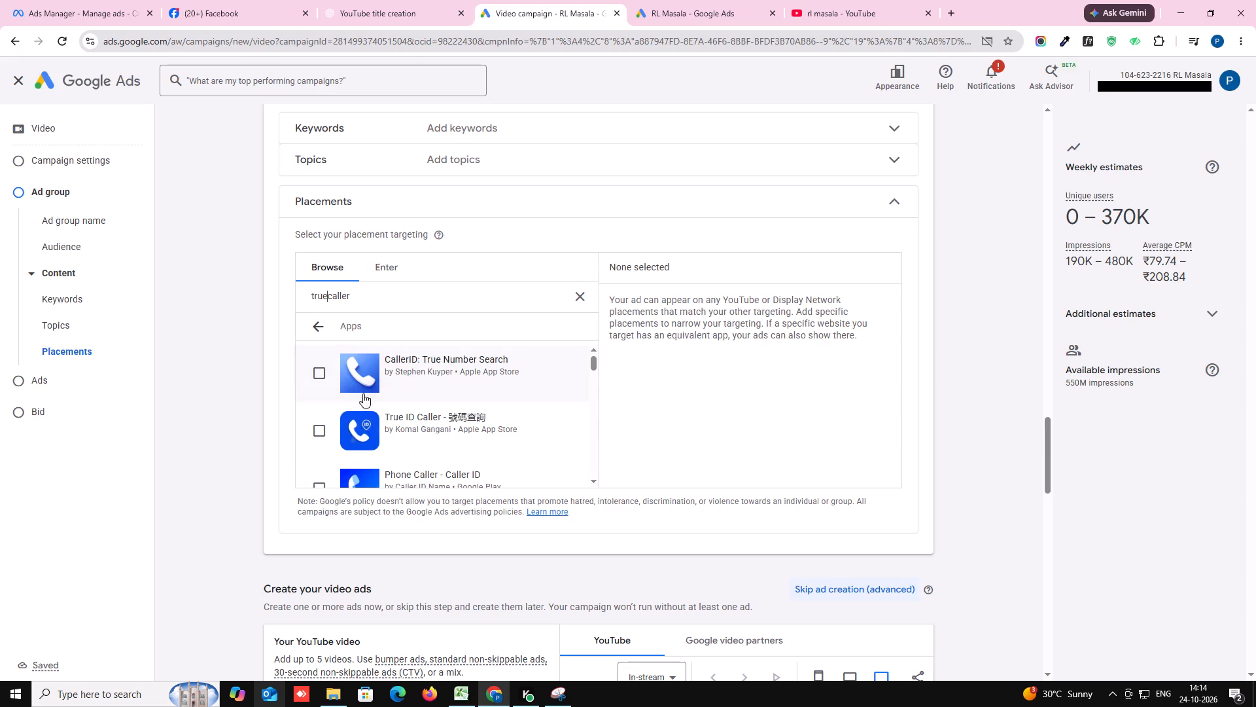
scroll(368, 407, "down", 1)
scroll(368, 408, "up", 1)
scroll(311, 385, "down", 2)
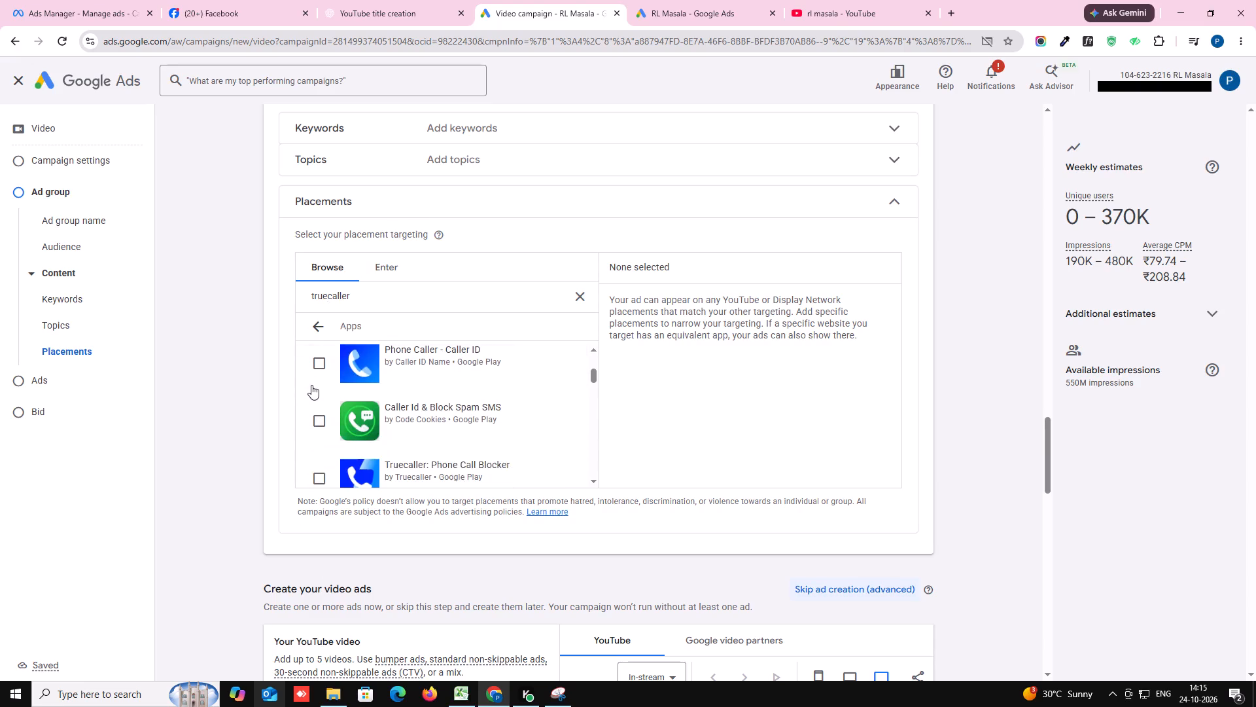
scroll(311, 385, "down", 1)
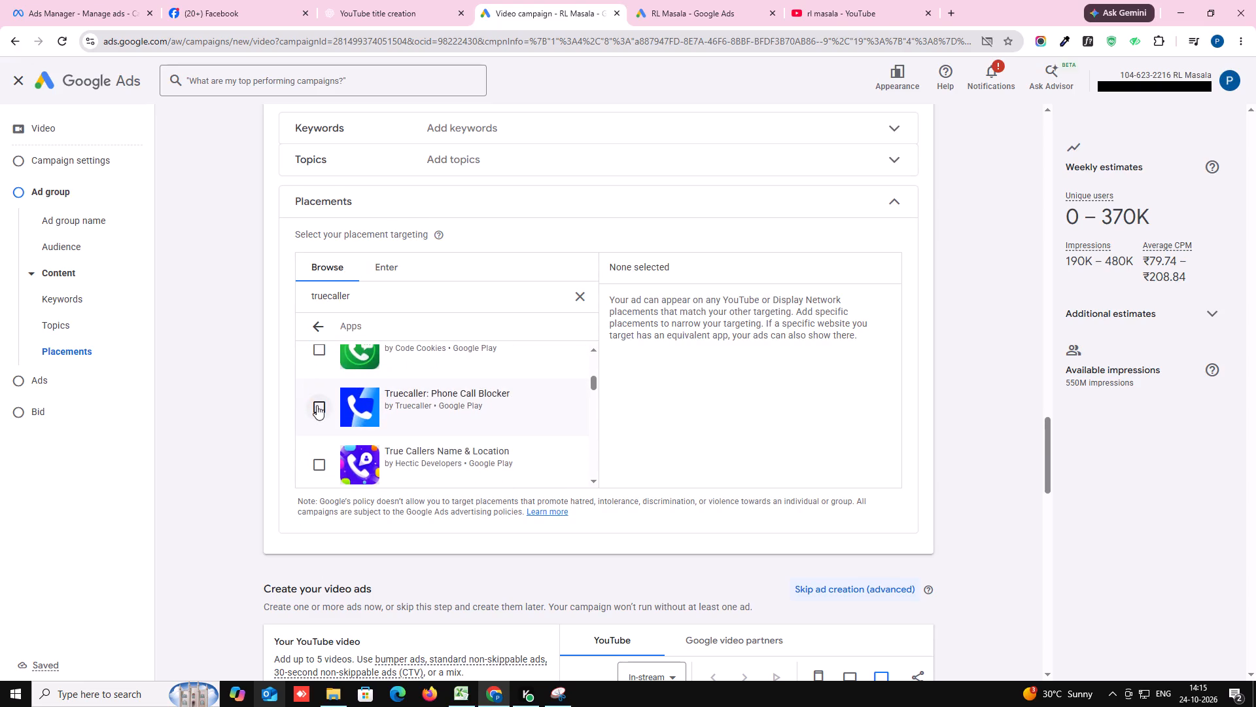
left_click(317, 405)
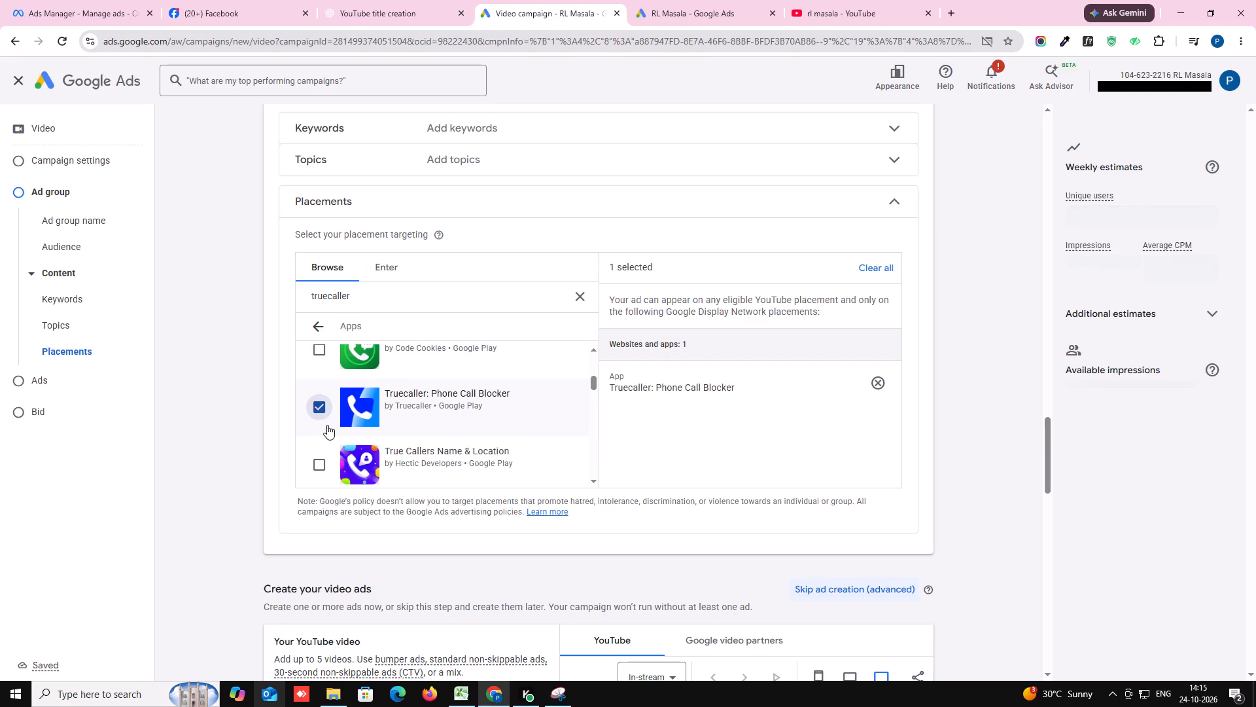
Add the CallerID: True Number Search app from the same search results as a placement.
scroll(327, 425, "up", 2)
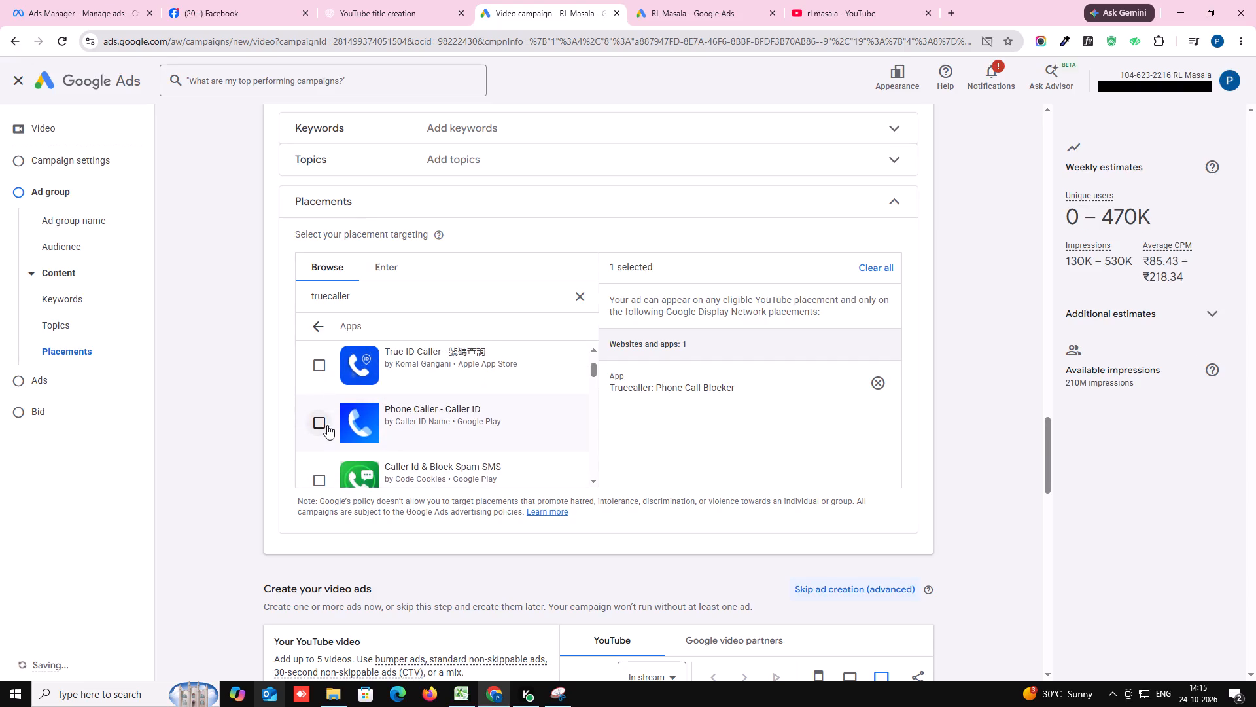
scroll(330, 420, "up", 2)
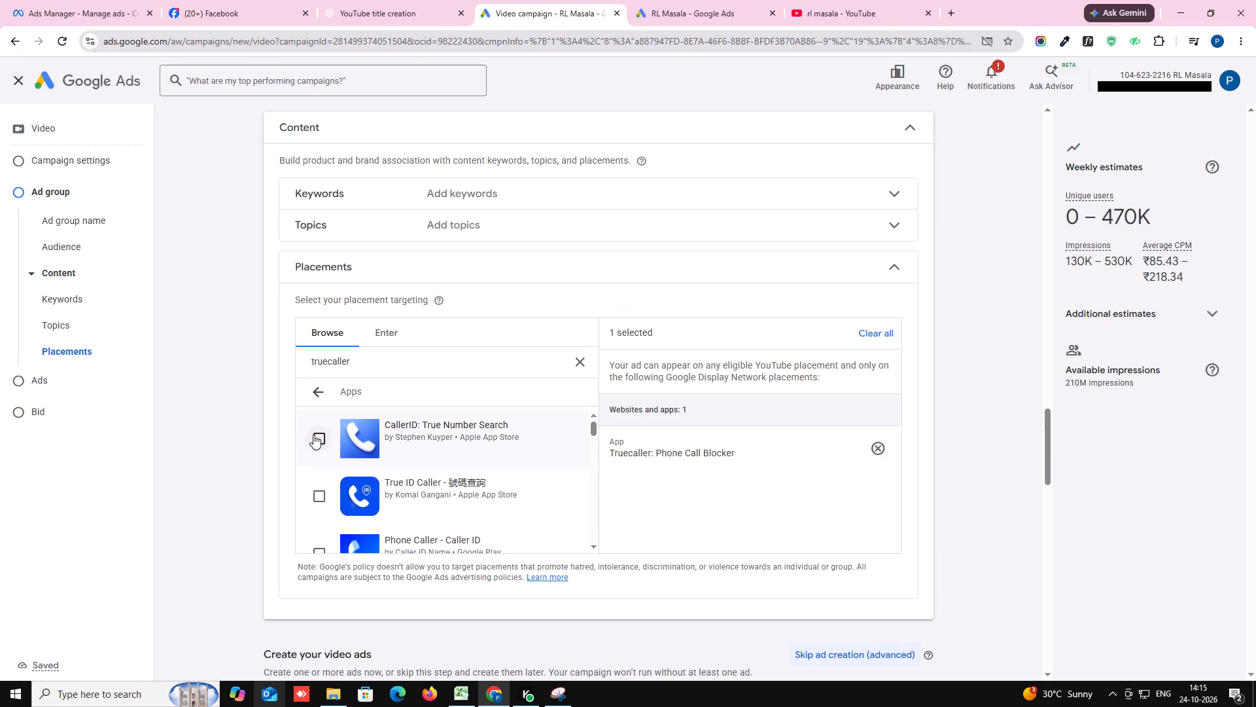
left_click(313, 435)
Look through the remaining "truecaller" app results for further caller ID apps to target.
scroll(341, 447, "down", 1)
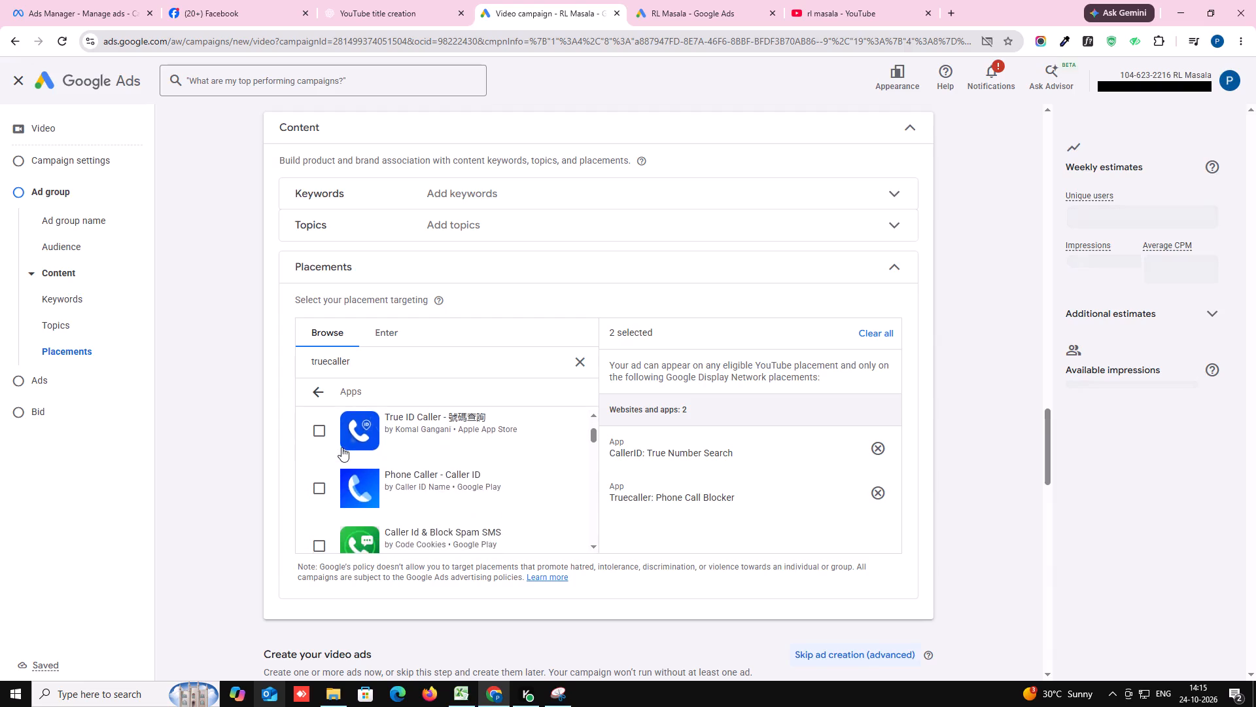
scroll(341, 447, "down", 7)
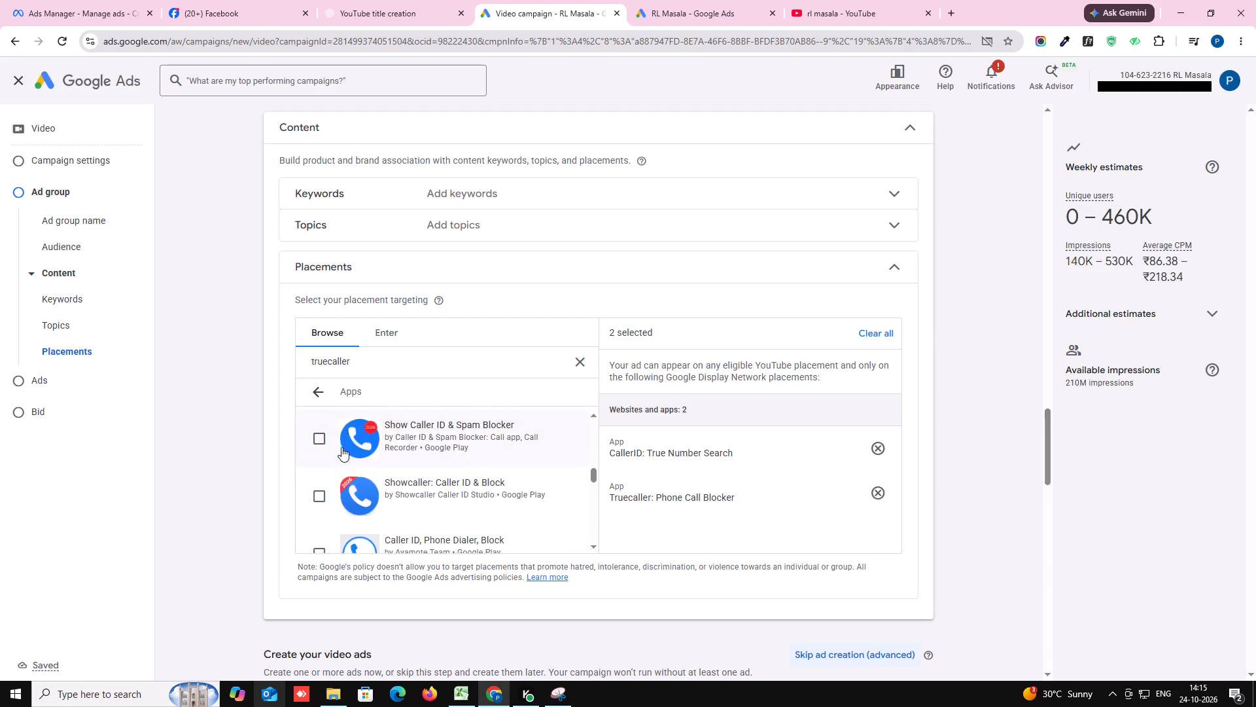
scroll(341, 447, "down", 4)
scroll(341, 447, "up", 1)
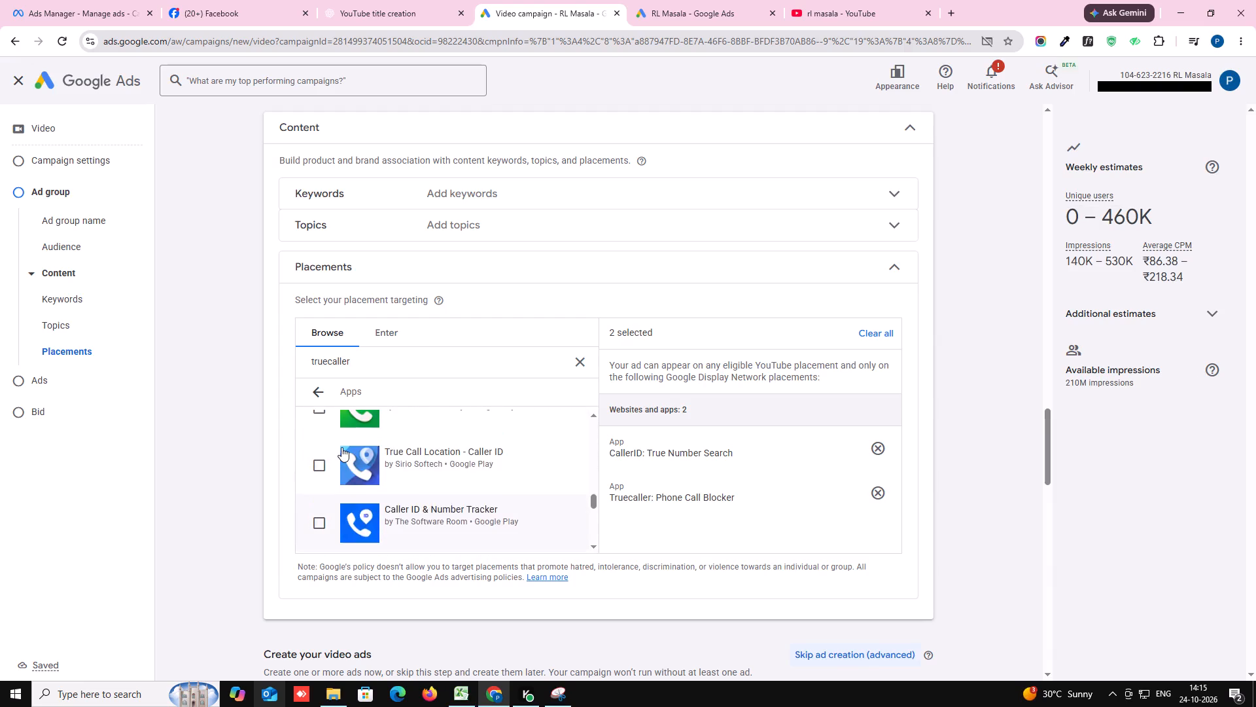
scroll(341, 447, "up", 1)
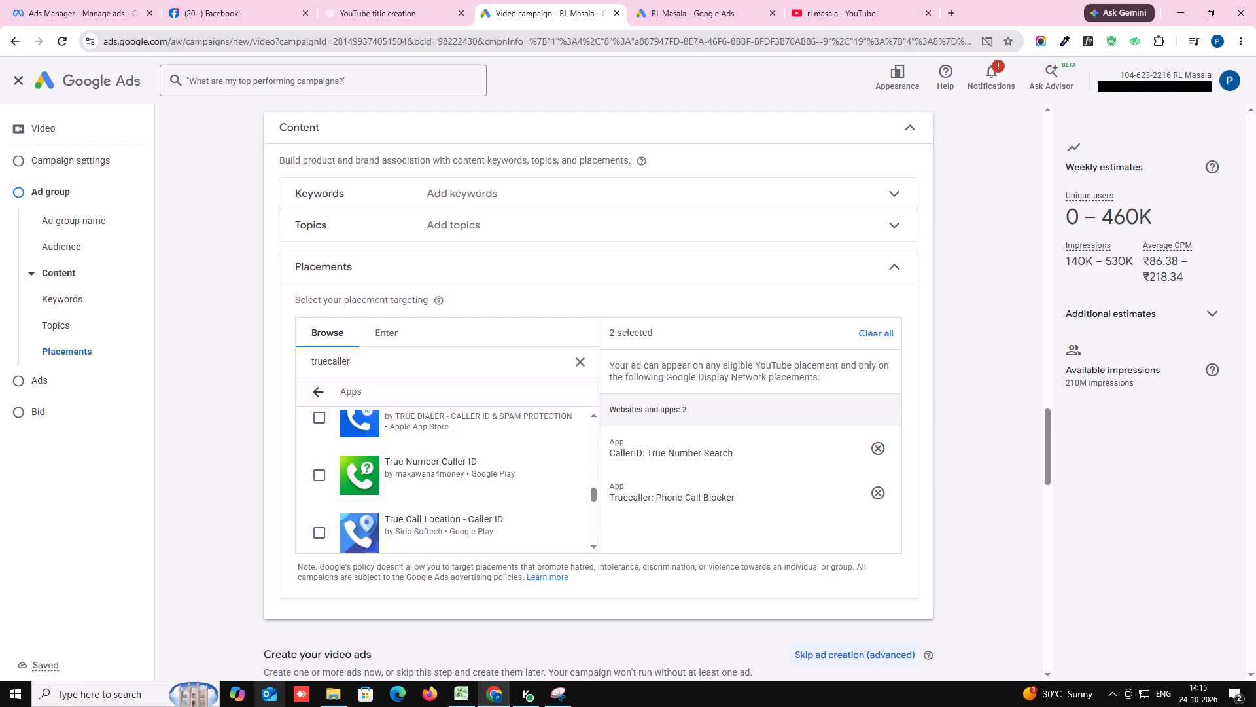
Replace the placement search term with "irctc" and open the Apps category of its results.
left_click(356, 364)
key("BackSpace")
key("BackSpace")
key("BackSpace")
key("BackSpace")
key("BackSpace")
key("BackSpace")
key("BackSpace")
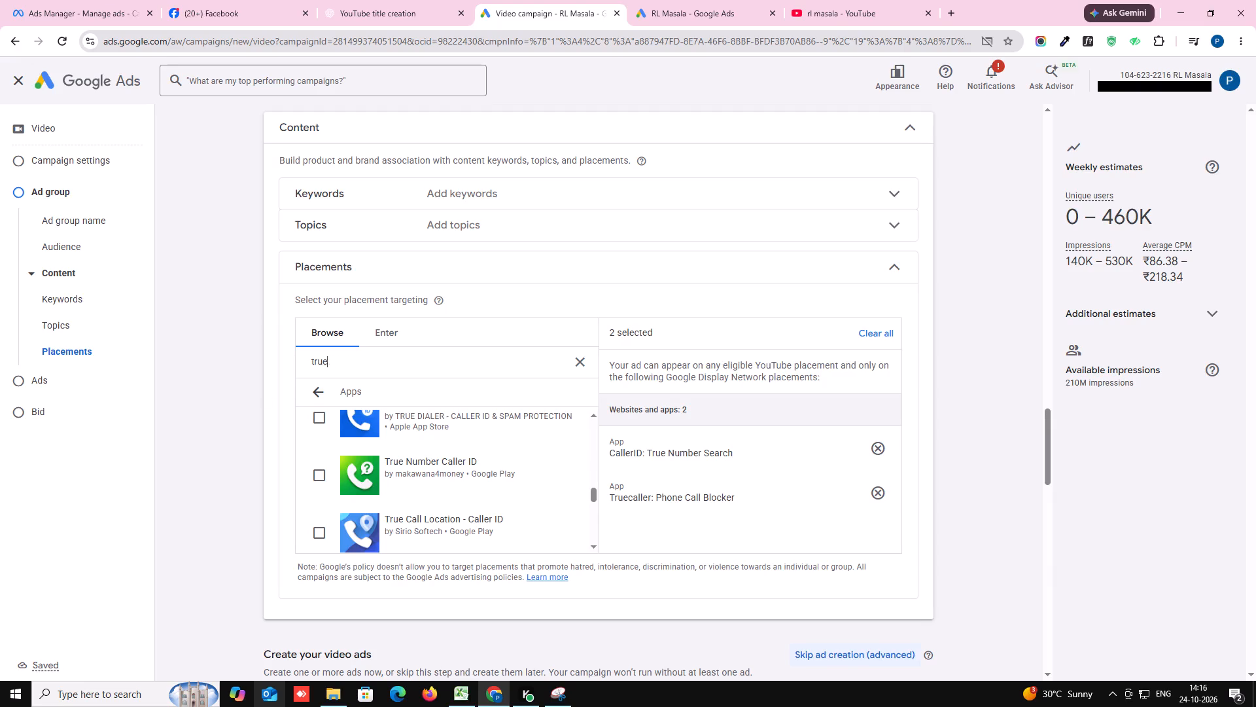
key("BackSpace")
key("BackSpace")
key("BackSpace")
key("BackSpace")
type("irctc")
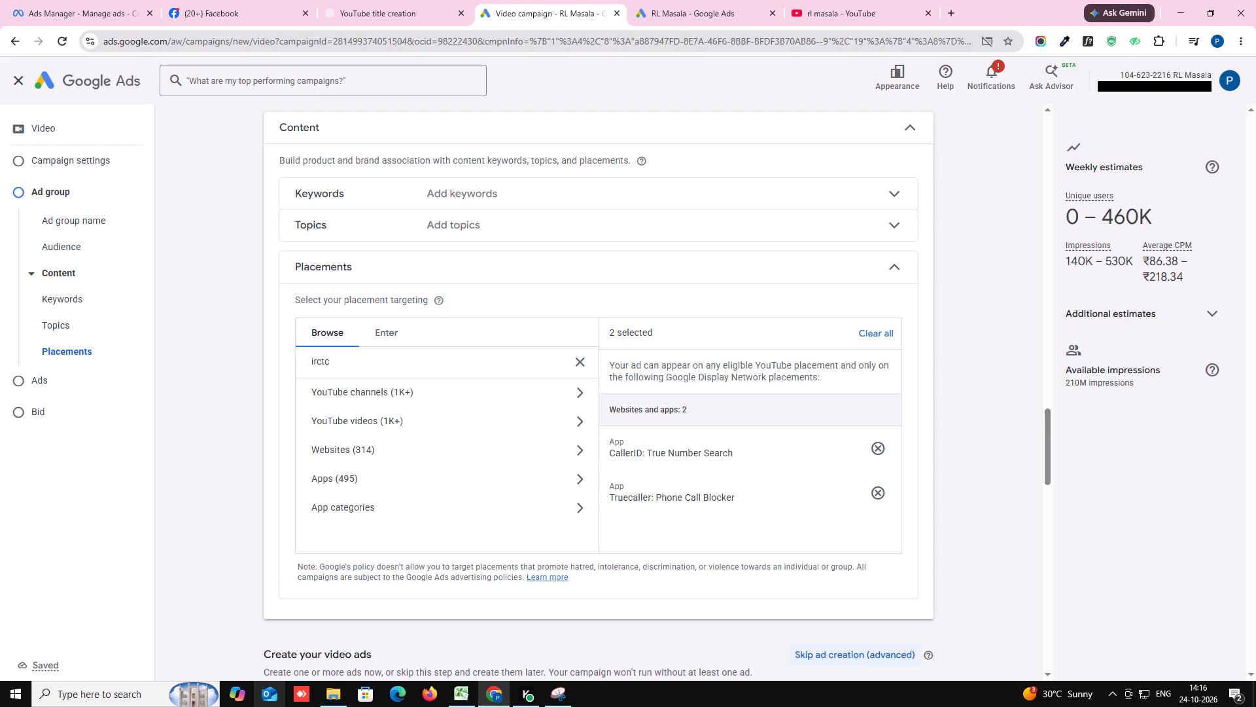
left_click(341, 481)
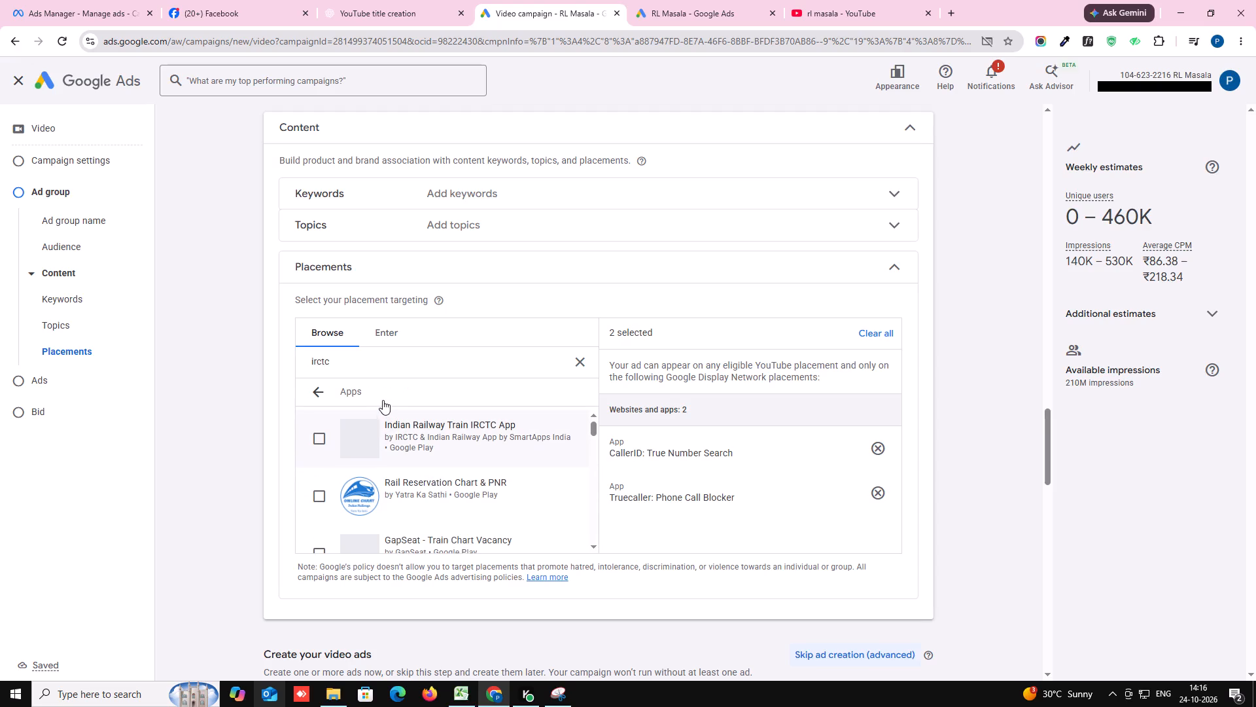
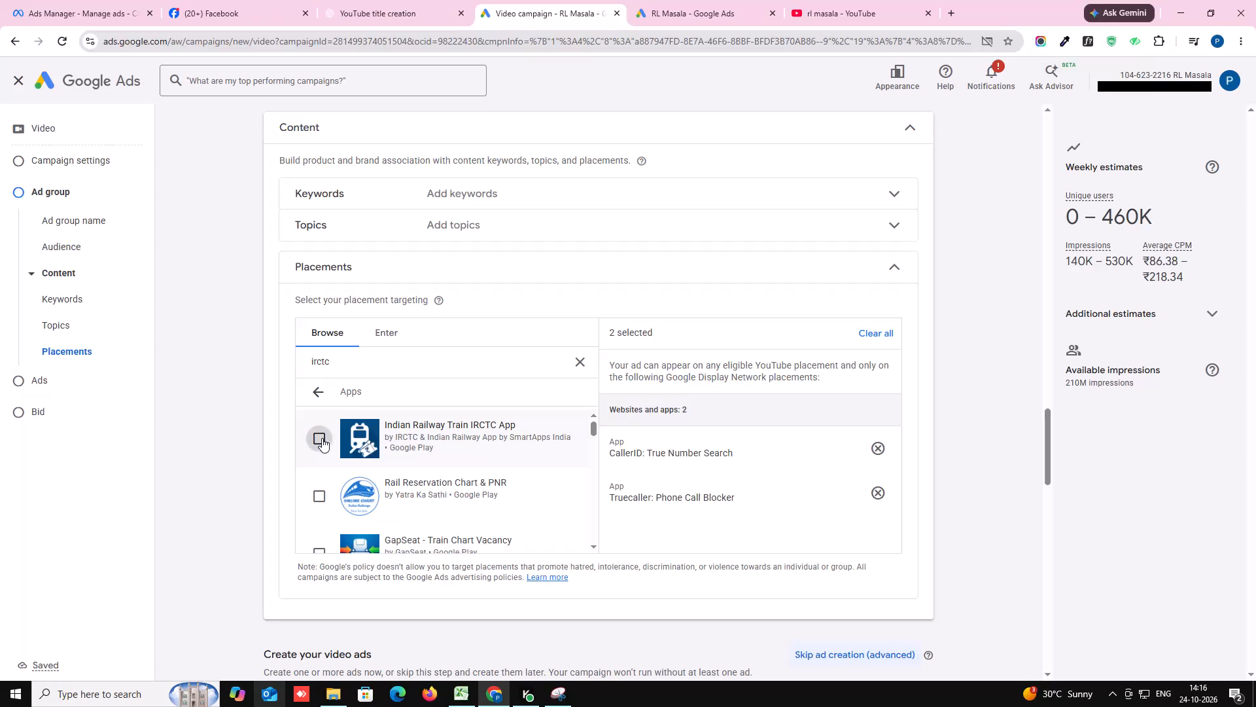
Add the National Train Enquiry System app from the "irctc" results as a placement.
scroll(355, 462, "down", 2)
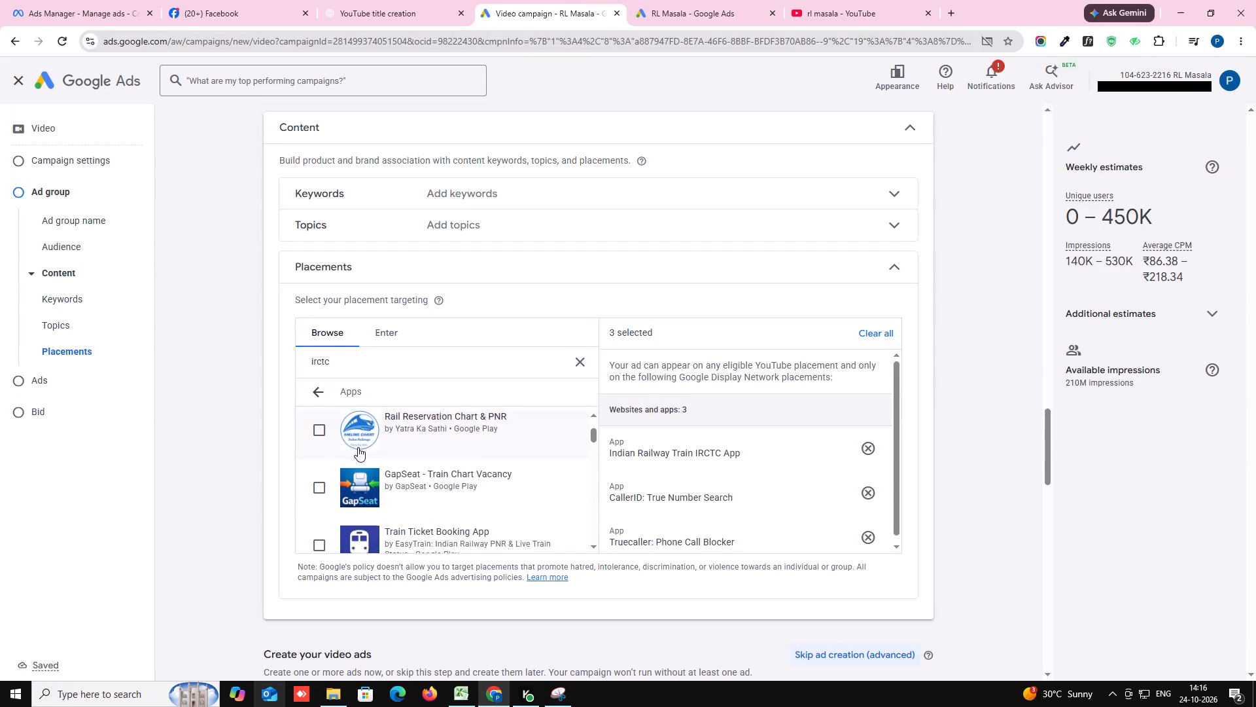
scroll(358, 447, "down", 1)
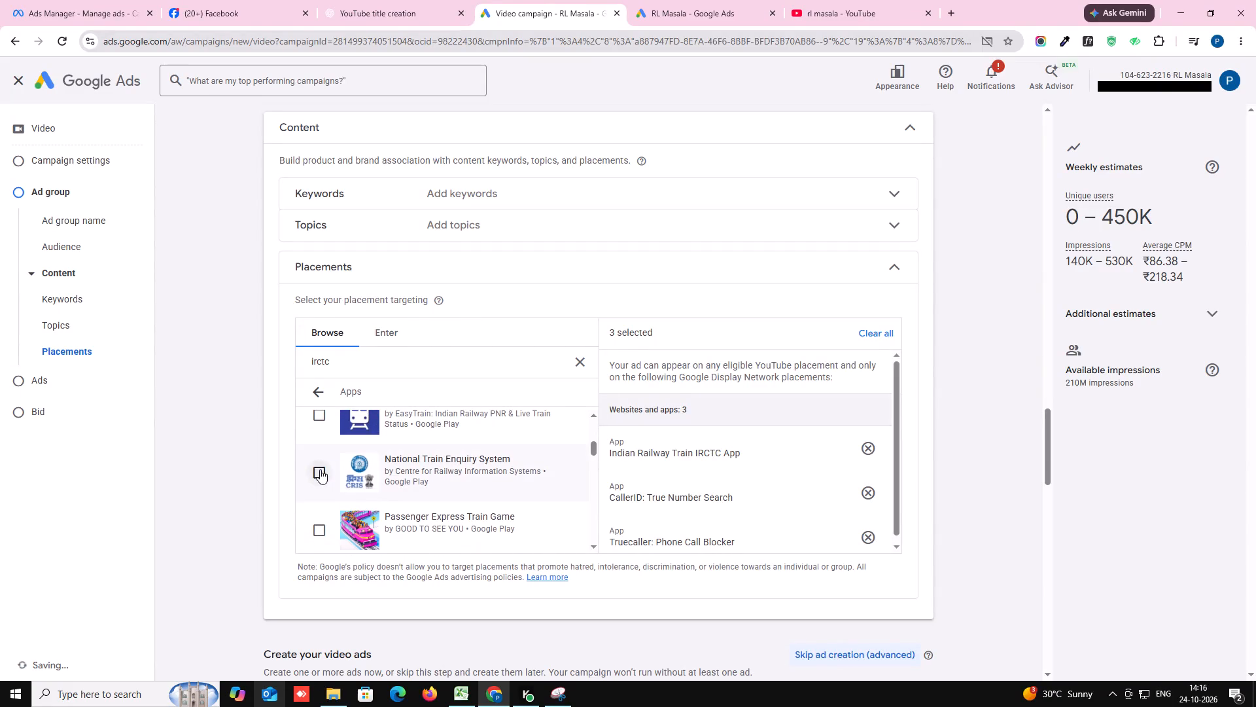
left_click(320, 469)
Look through the remaining "irctc" app results for further Indian railway apps to target.
scroll(377, 488, "down", 2)
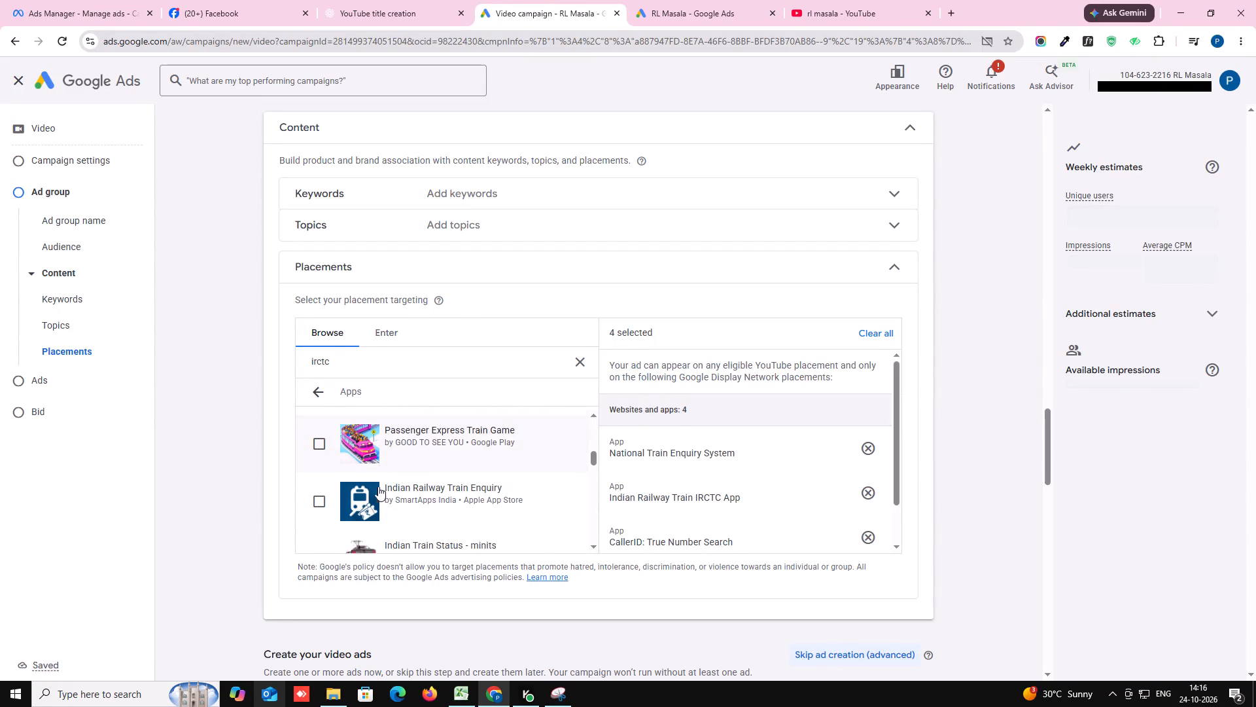
scroll(378, 486, "down", 1)
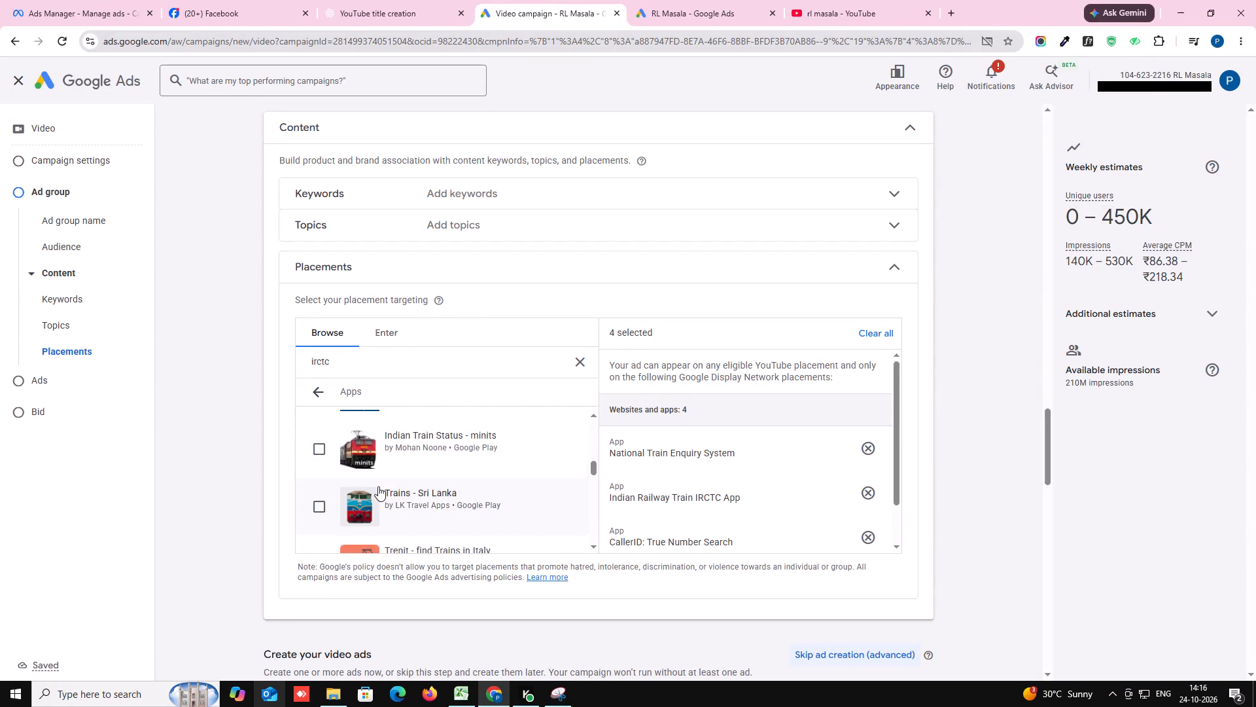
scroll(378, 483, "down", 2)
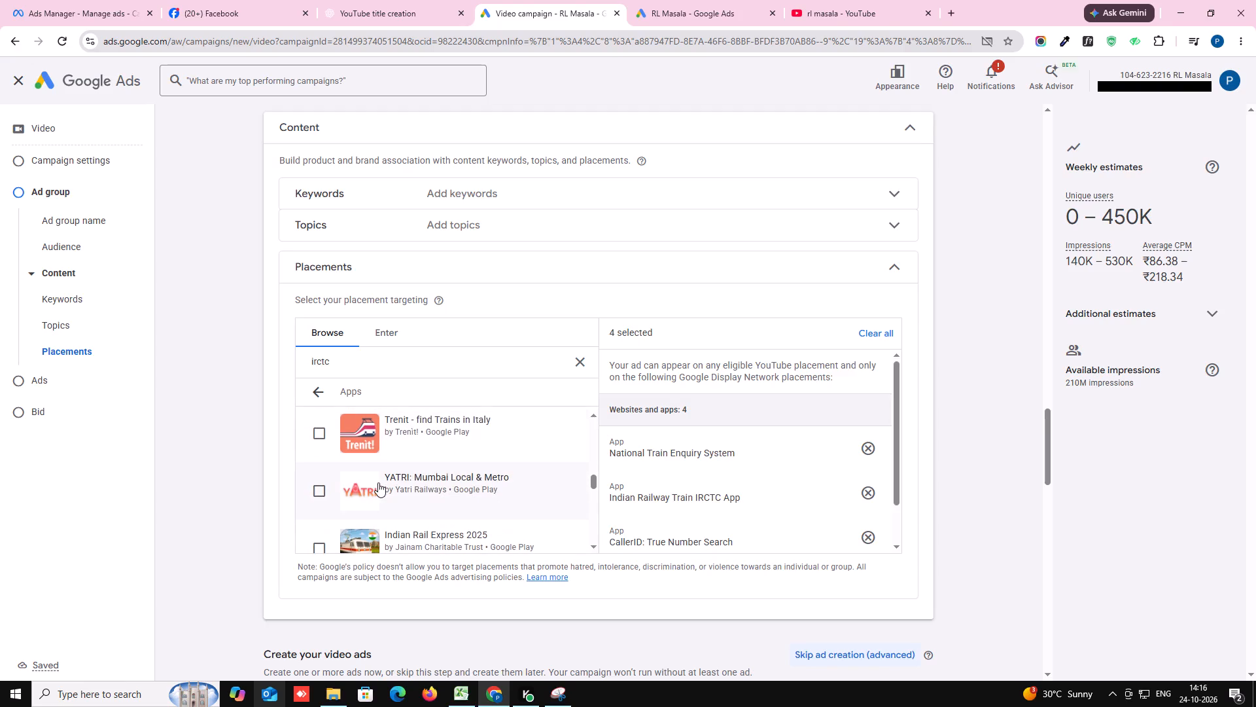
scroll(378, 480, "down", 1)
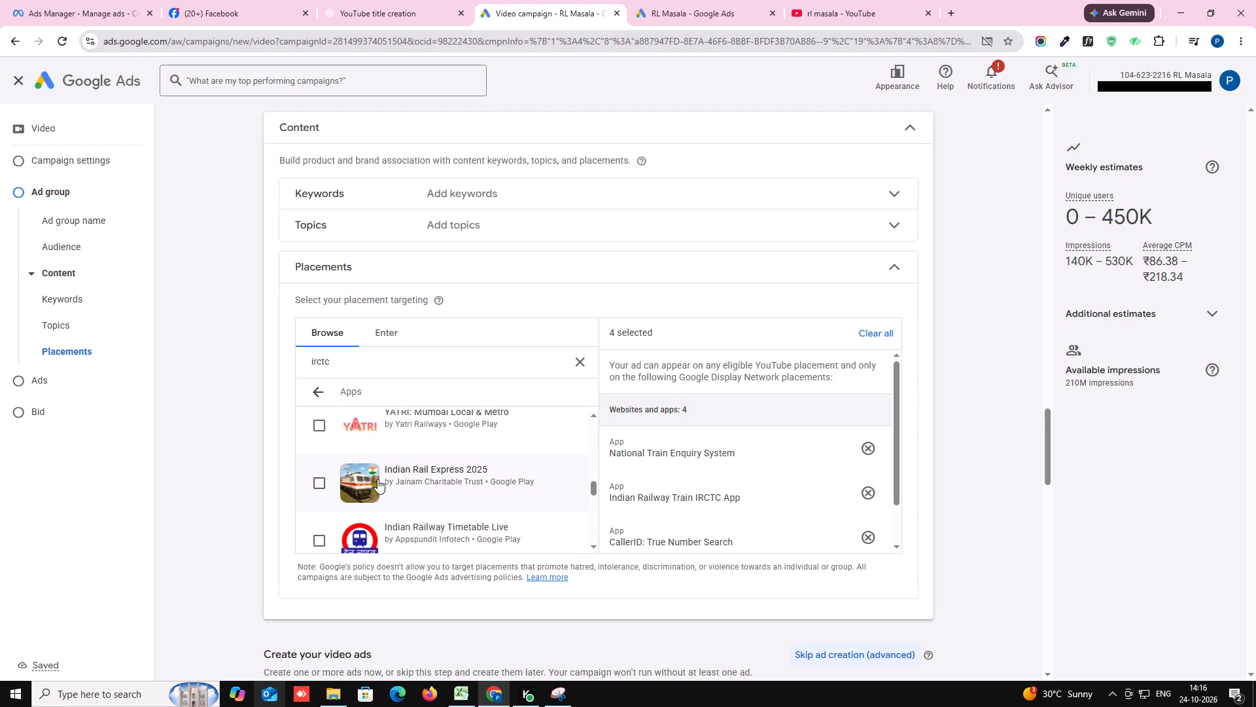
scroll(377, 479, "down", 6)
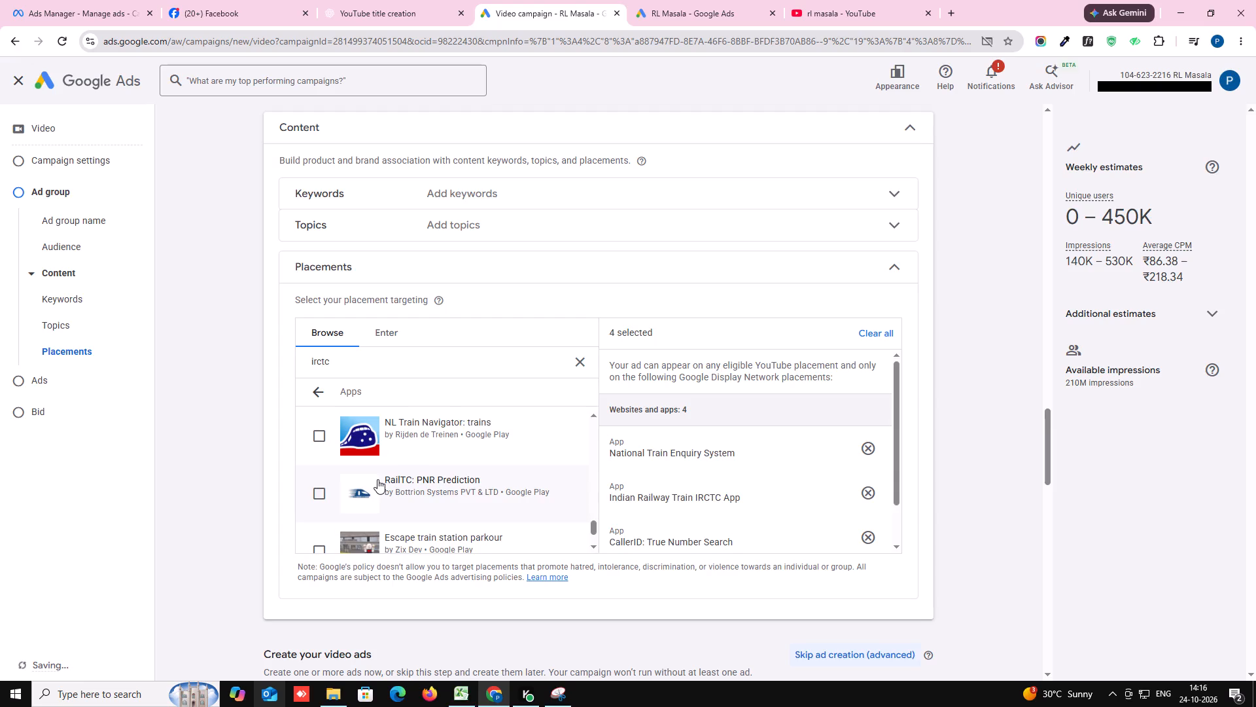
Replace the placement search term with "ixigo" and open the Apps category of its results.
left_click(320, 390)
left_click(366, 364)
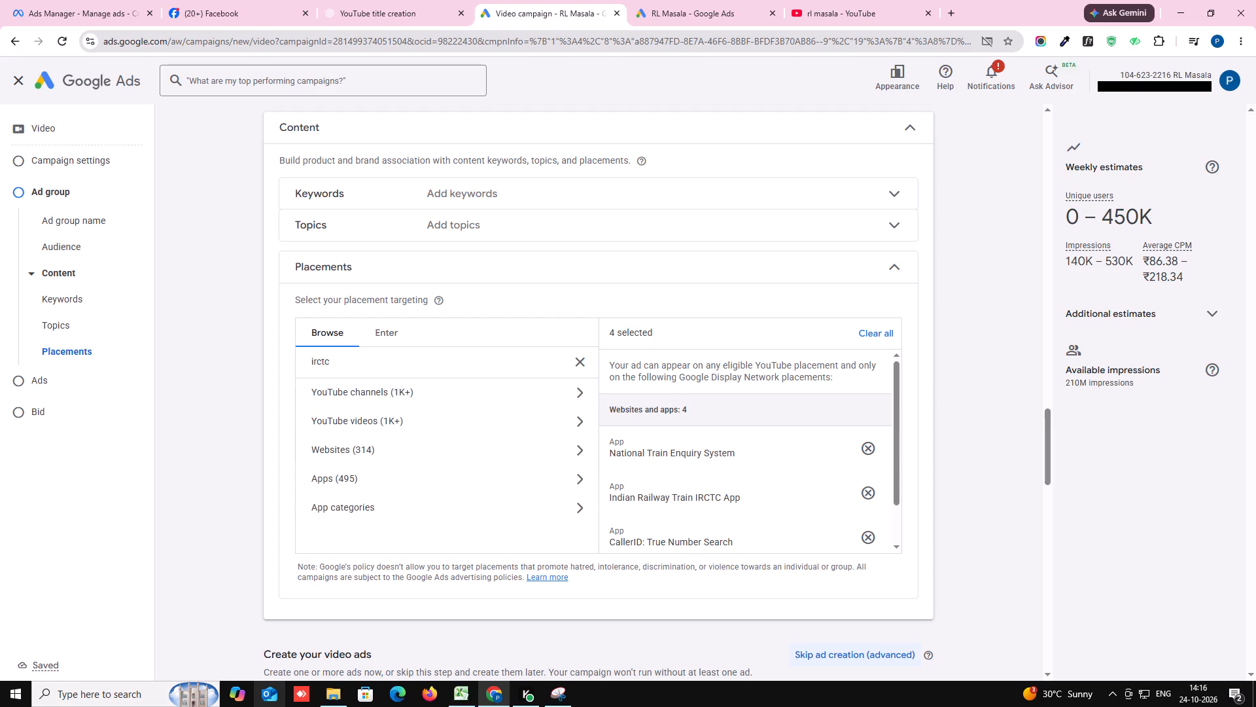
key("BackSpace")
key("BackSpace")
key("BackSpace")
key("BackSpace")
key("BackSpace")
type("ixigo")
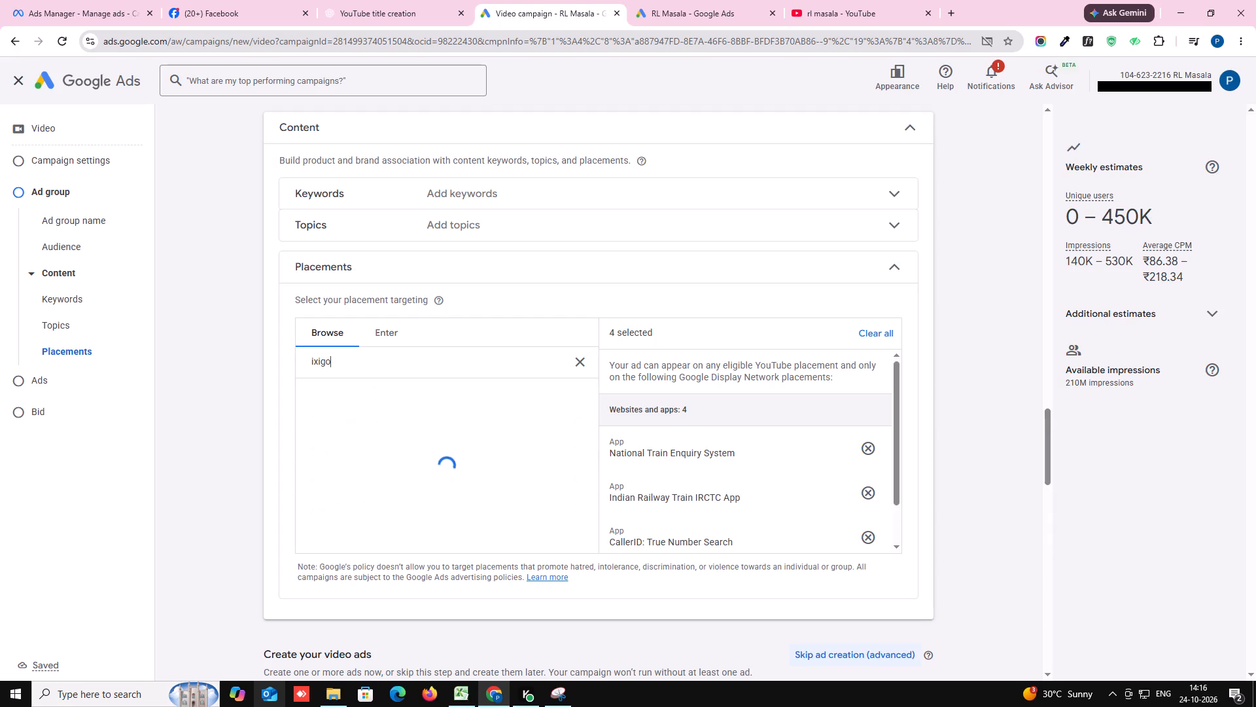
left_click(349, 479)
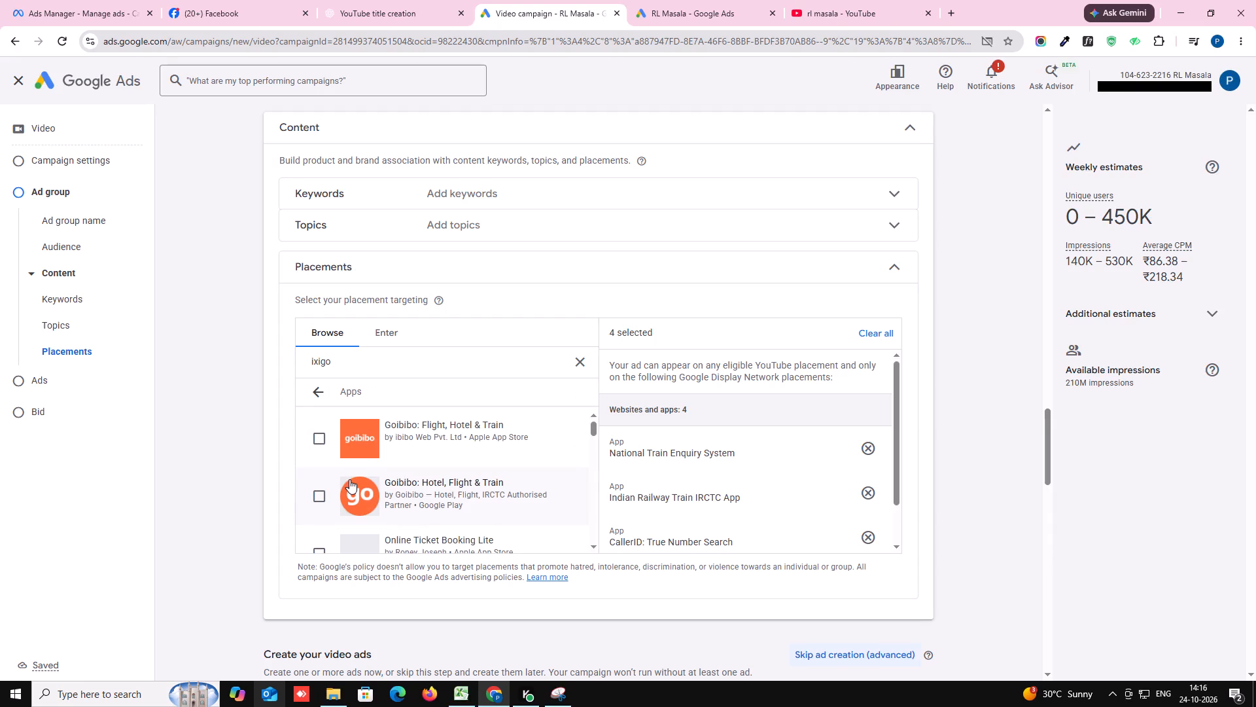
Review the "ixigo" app results and add the Apple App Store version of Goibibo: Flight, Hotel & Train as a placement.
scroll(328, 454, "down", 2)
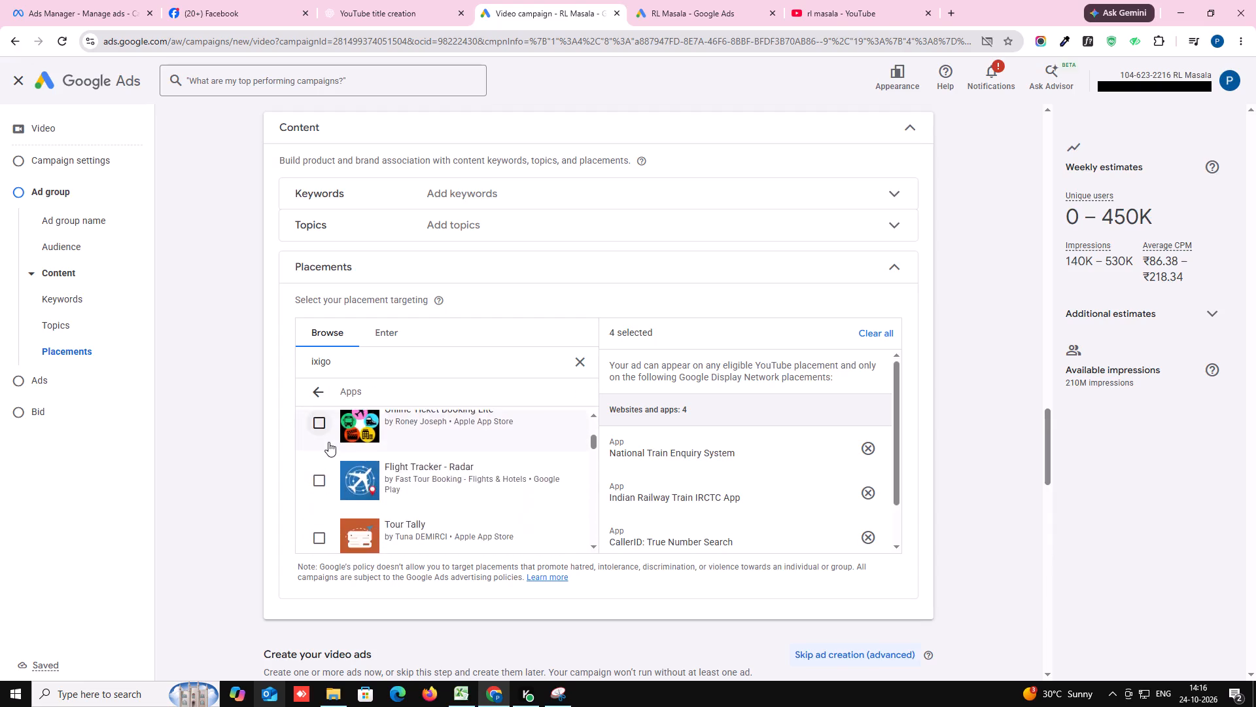
scroll(328, 442, "down", 4)
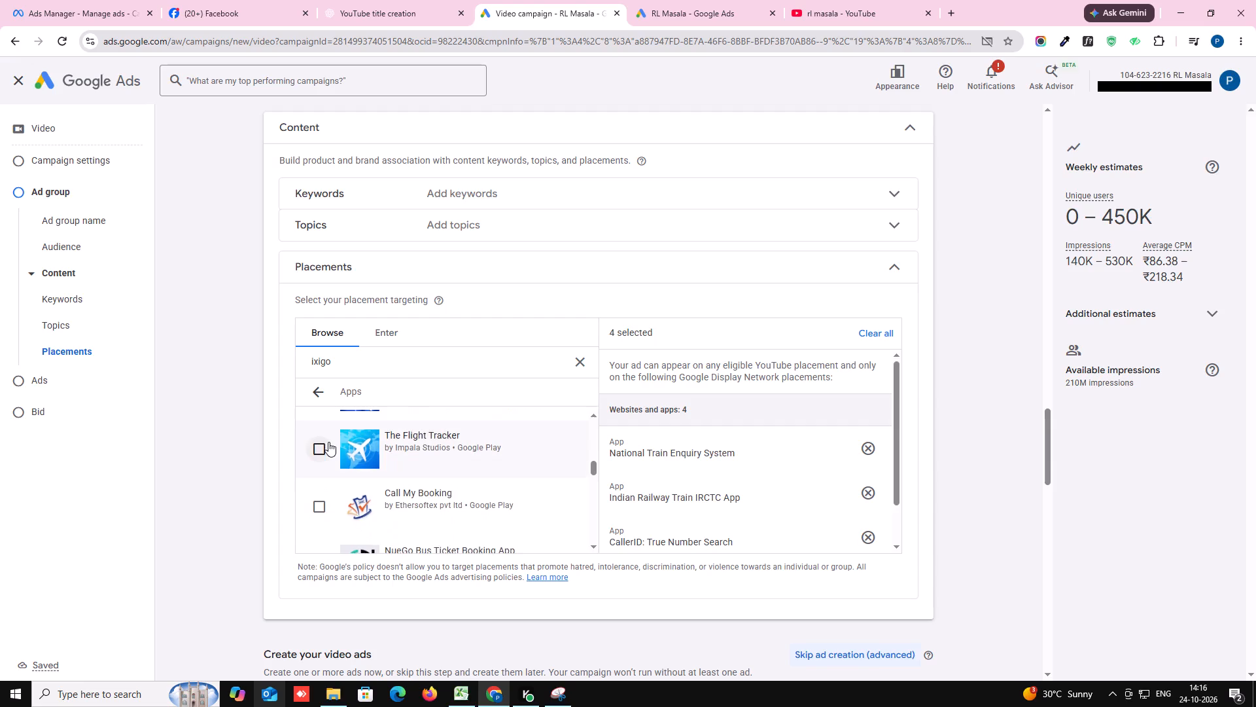
scroll(328, 442, "down", 6)
scroll(359, 474, "up", 2)
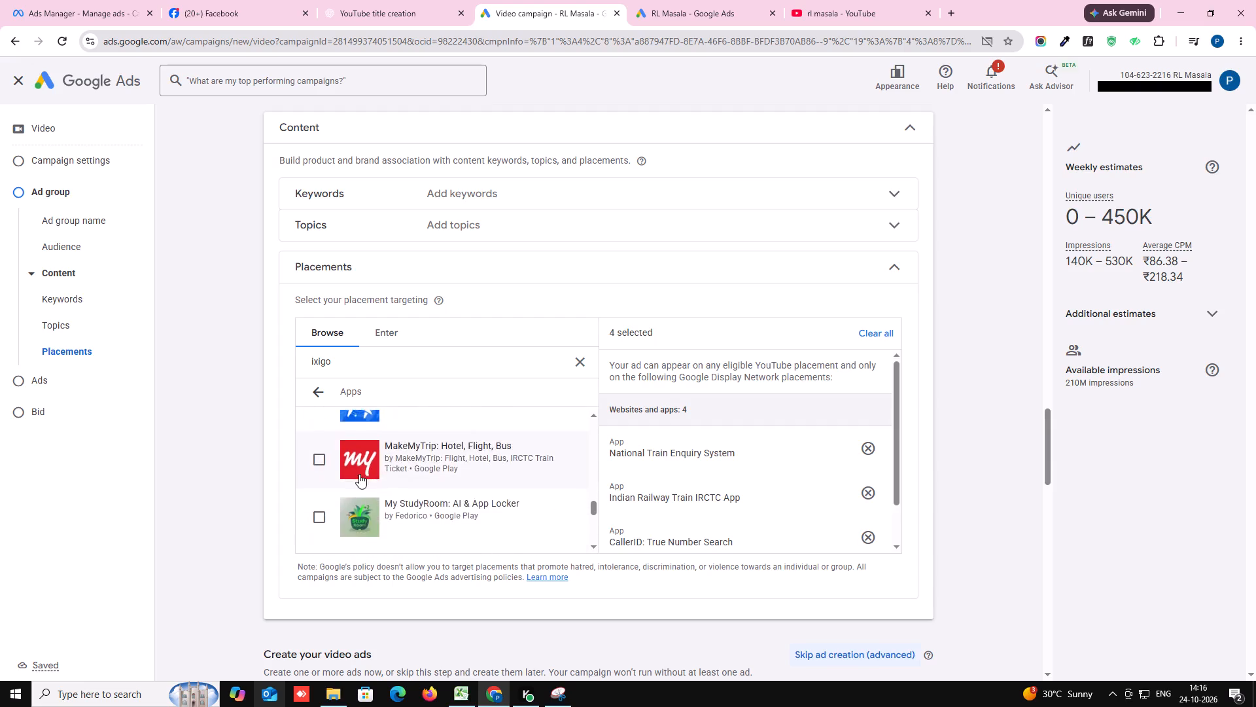
scroll(359, 474, "up", 9)
scroll(360, 471, "down", 1)
scroll(360, 471, "up", 10)
scroll(358, 467, "down", 4)
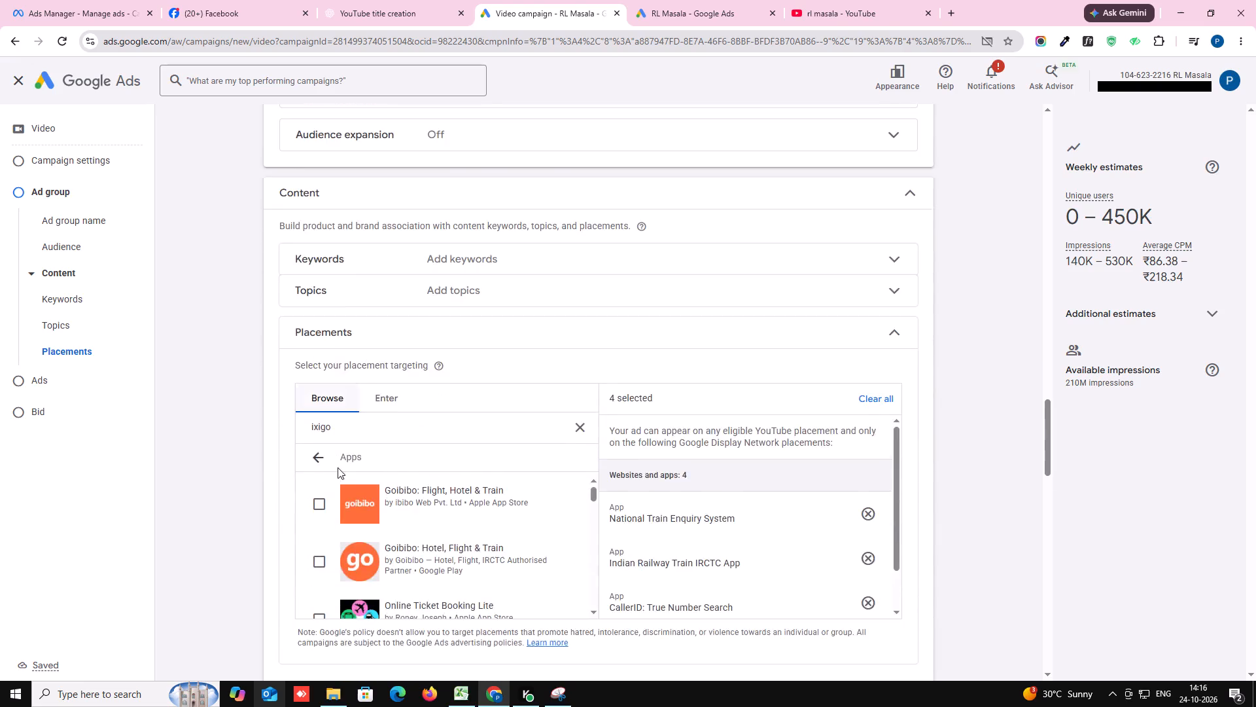
scroll(294, 469, "down", 3)
left_click(323, 308)
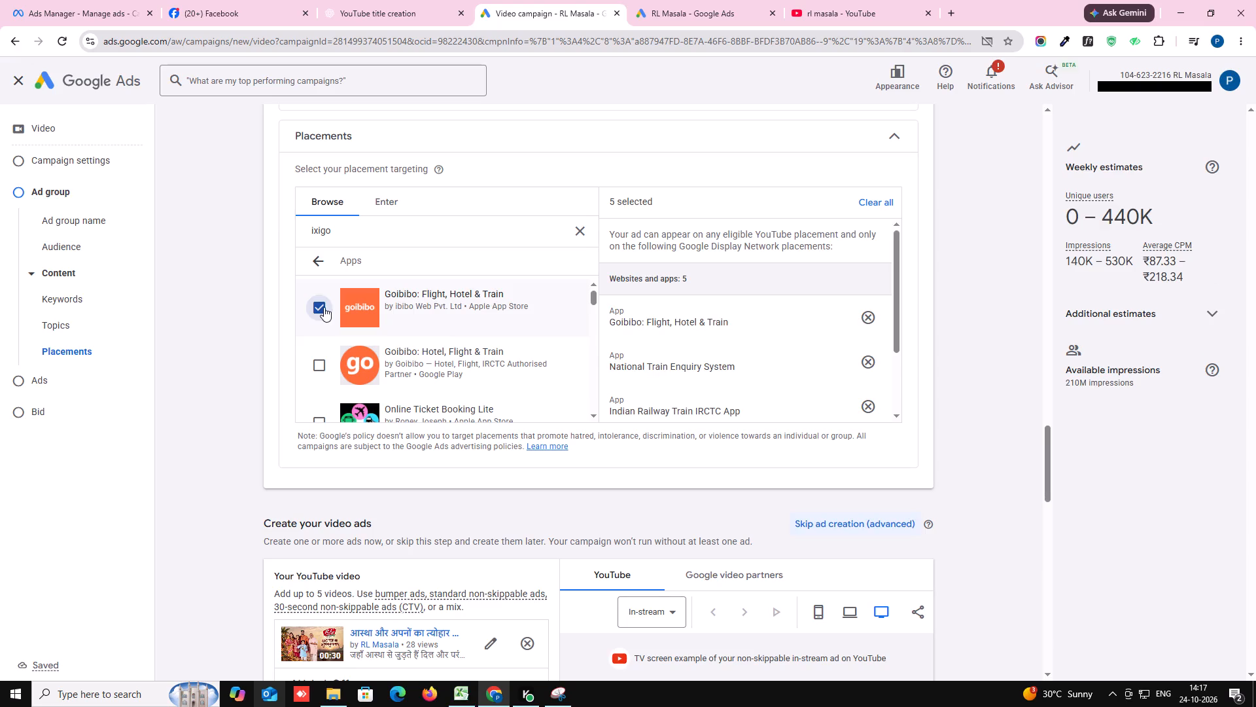
Add the MakeMyTrip: Hotel, Flight, Bus app from the same search results as a placement.
scroll(379, 335, "down", 2)
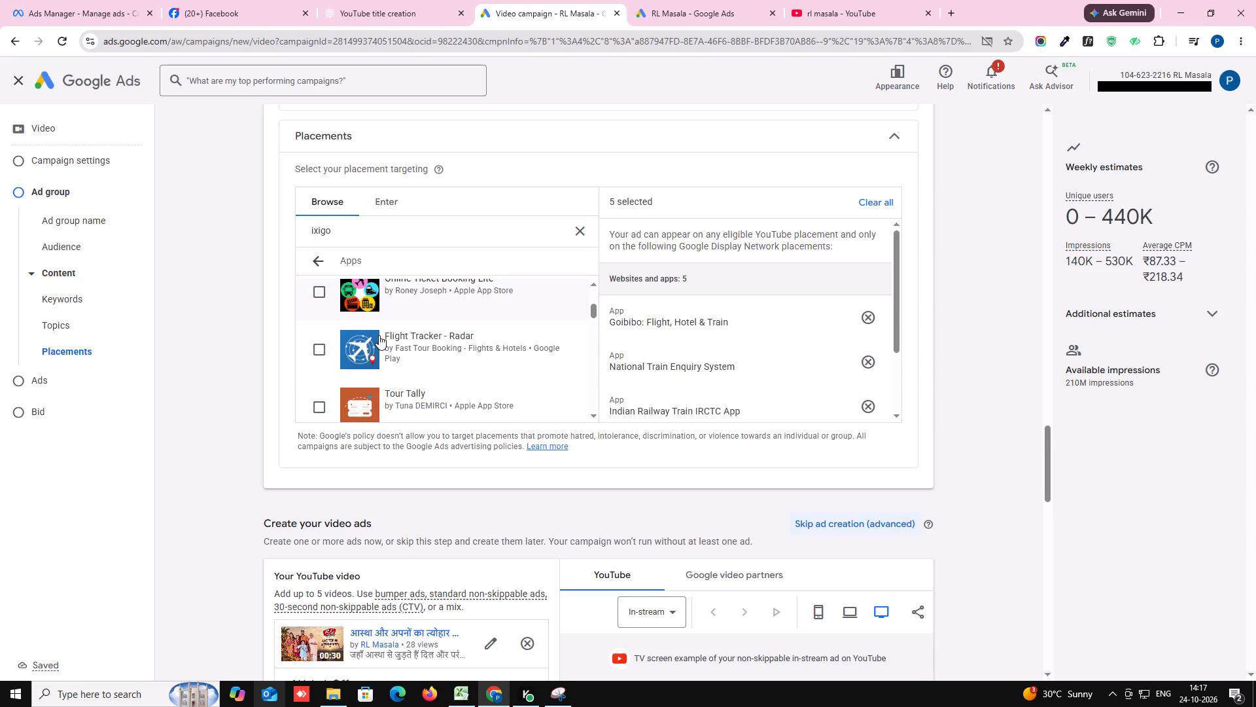
scroll(379, 335, "down", 3)
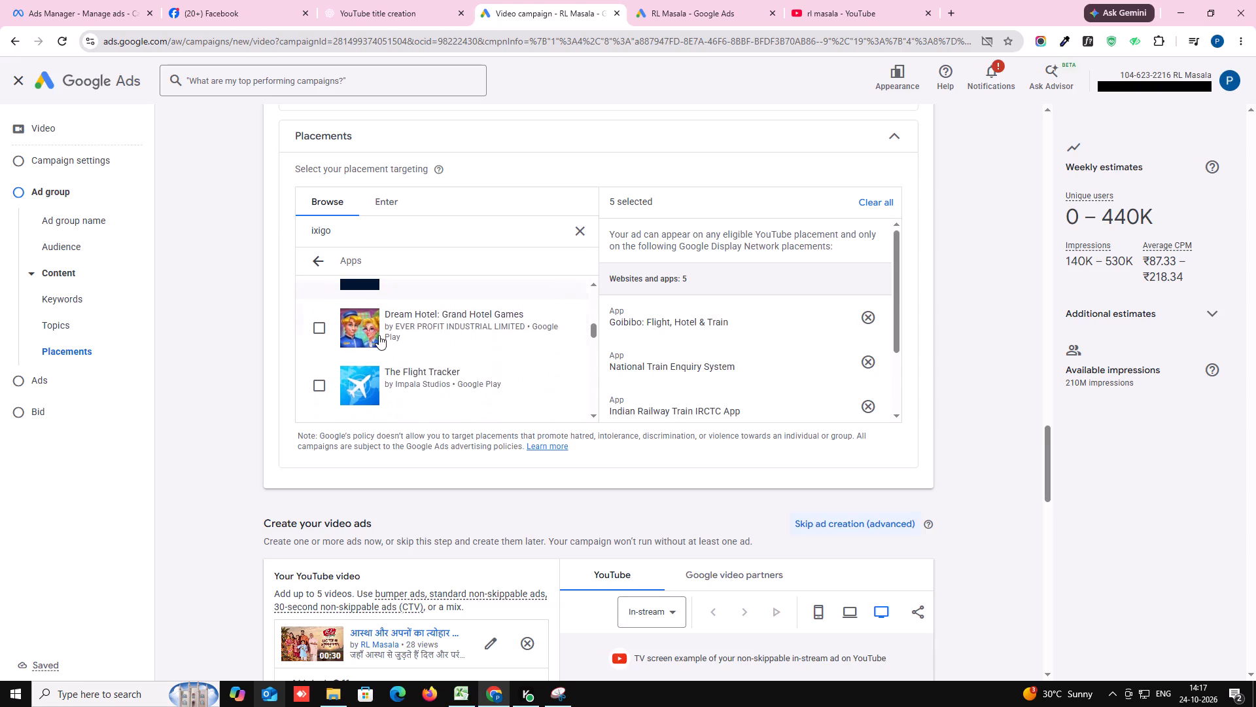
scroll(379, 335, "down", 3)
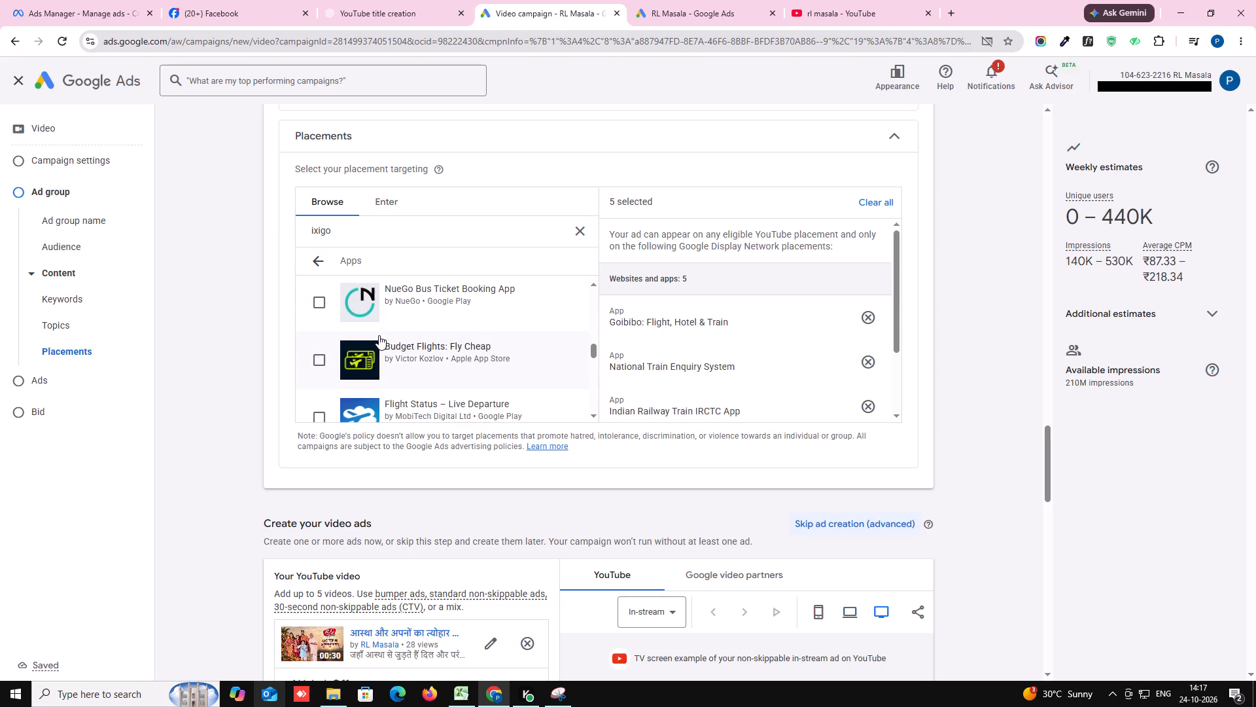
scroll(379, 335, "down", 4)
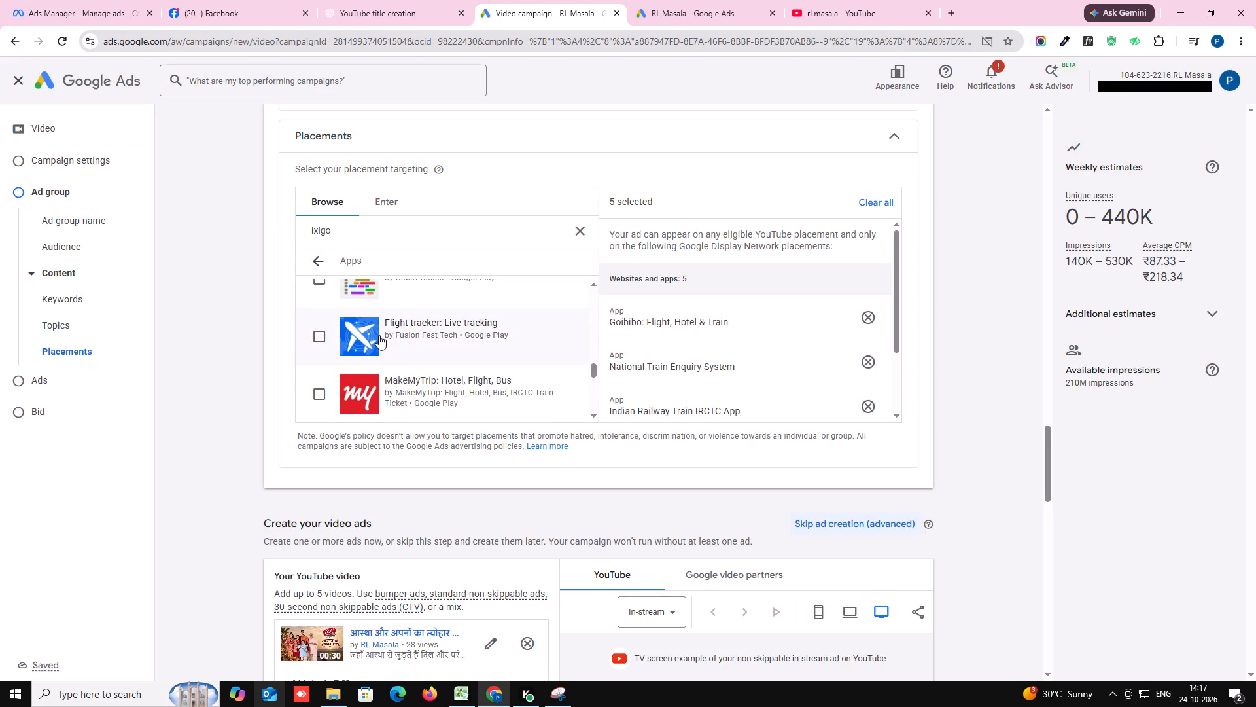
left_click(314, 329)
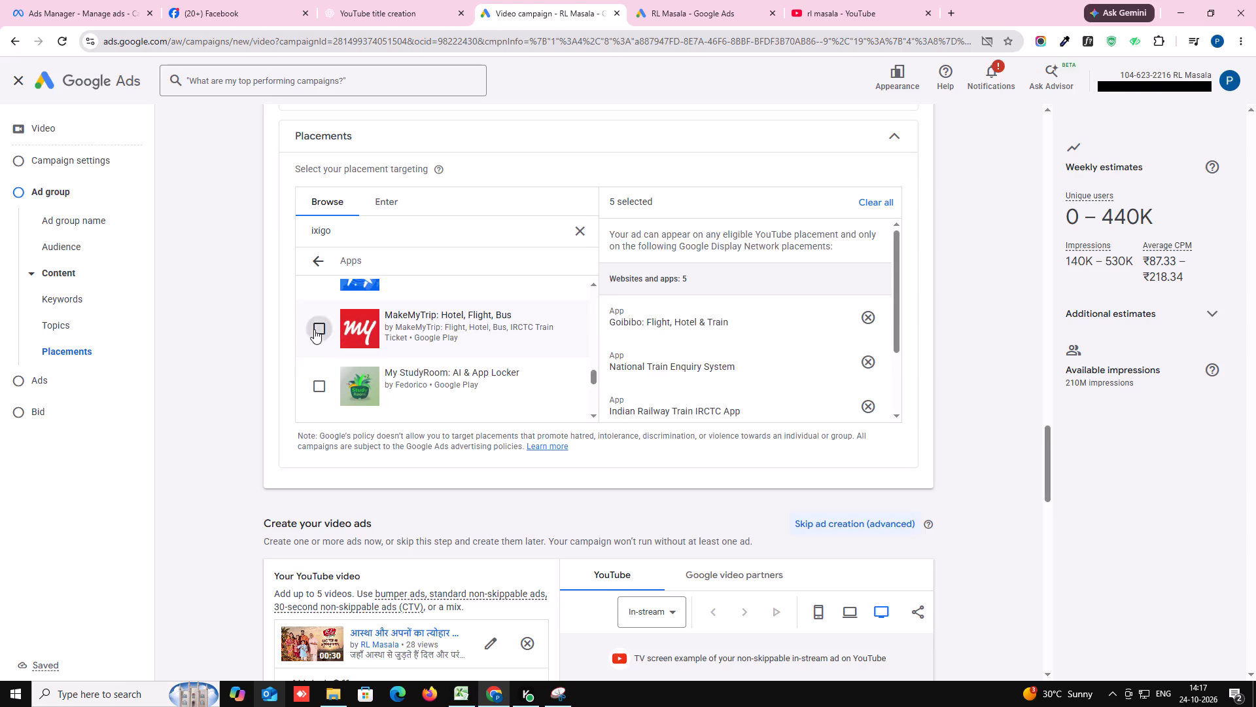
Replace the placement search term with "find my train" and open the Apps category of its results.
scroll(364, 335, "down", 4)
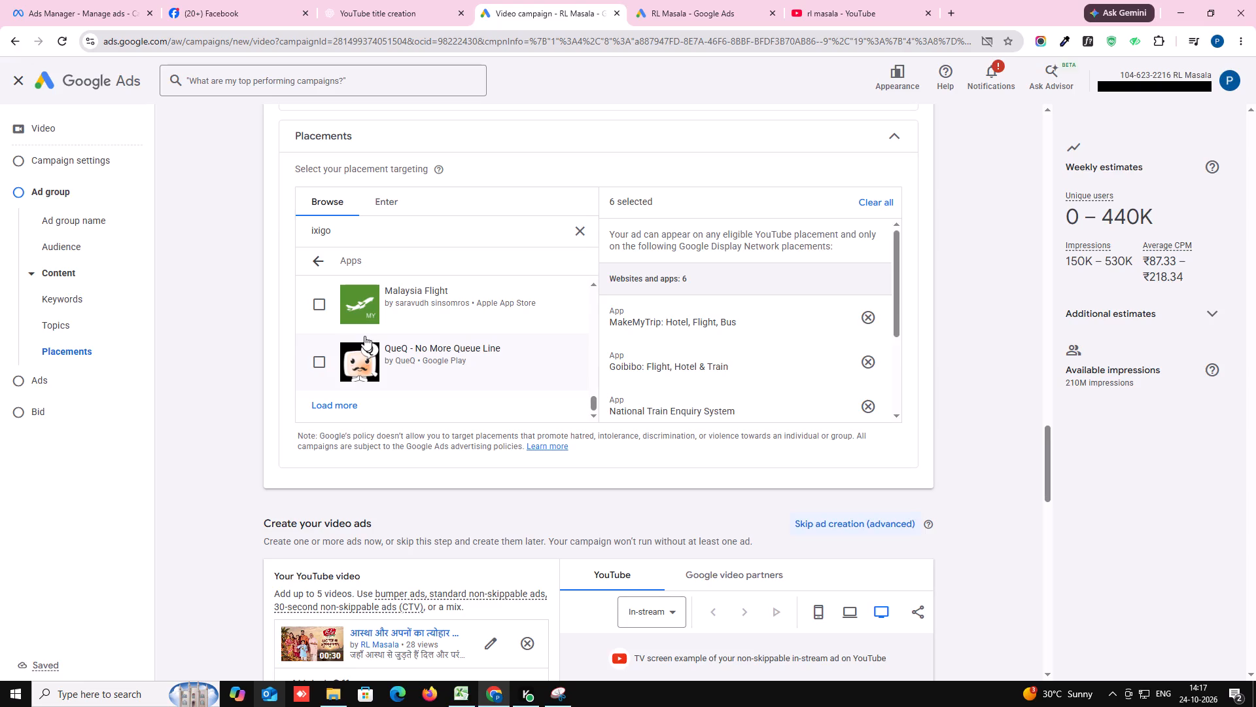
left_click(319, 266)
left_click(345, 229)
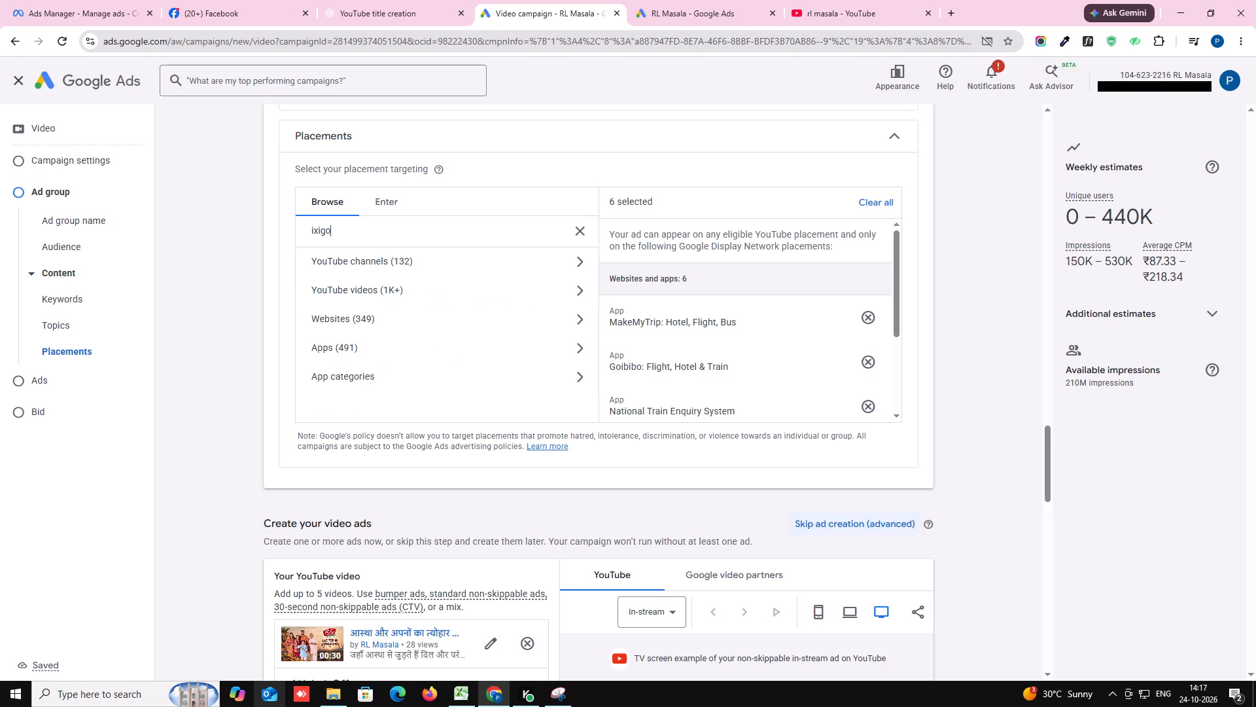
key("BackSpace")
key("BackSpace")
key("BackSpace")
key("BackSpace")
key("BackSpace")
type("find my train")
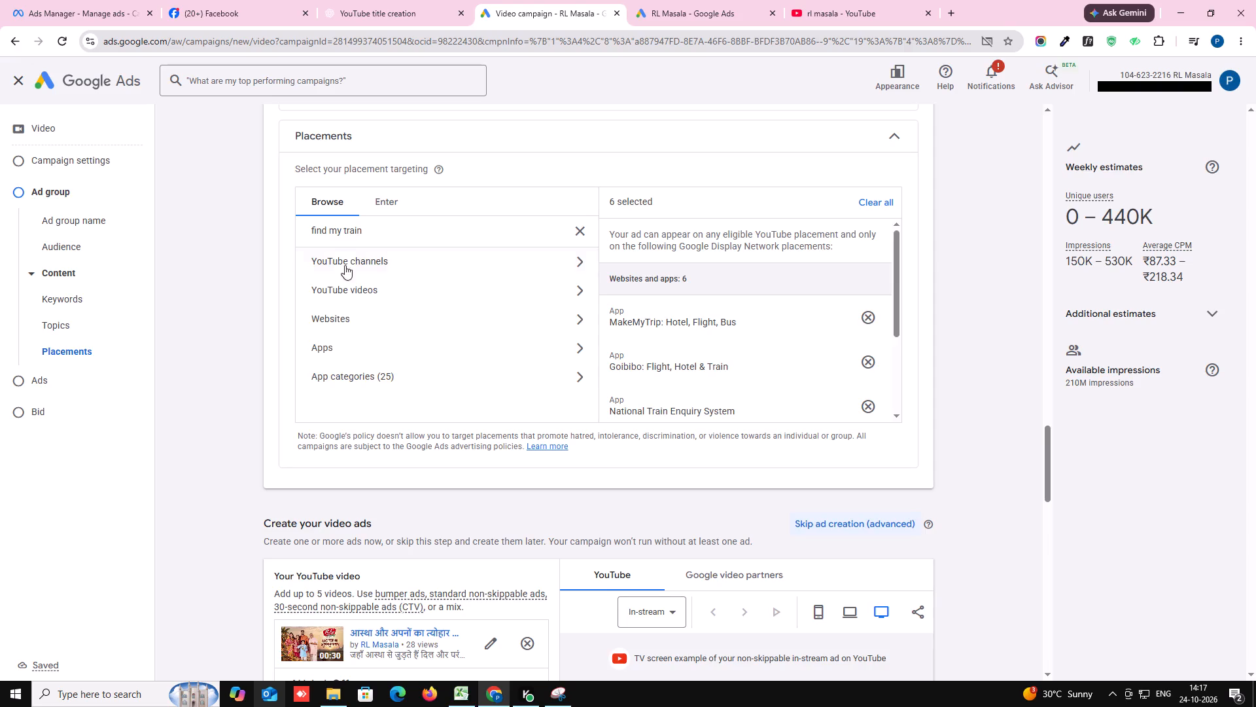
left_click(356, 346)
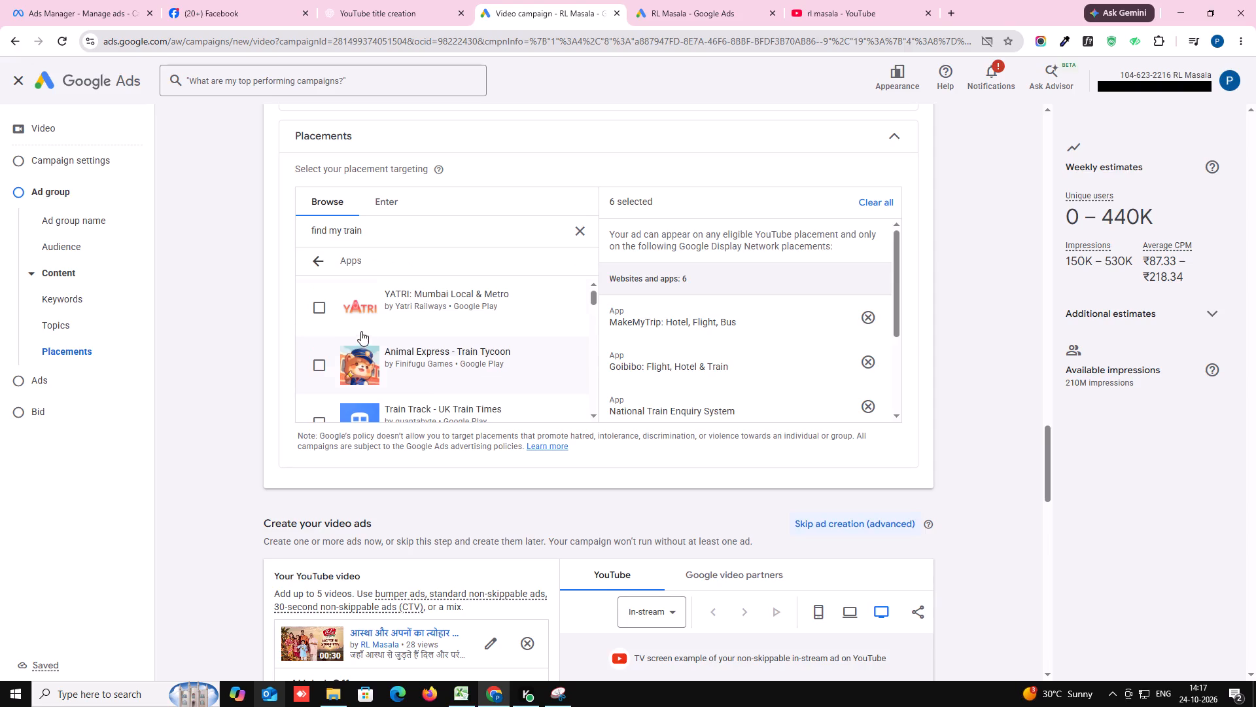
Add the ixigo Train,Bus Ticket Booking app from the "find my train" results as a placement.
scroll(361, 331, "down", 4)
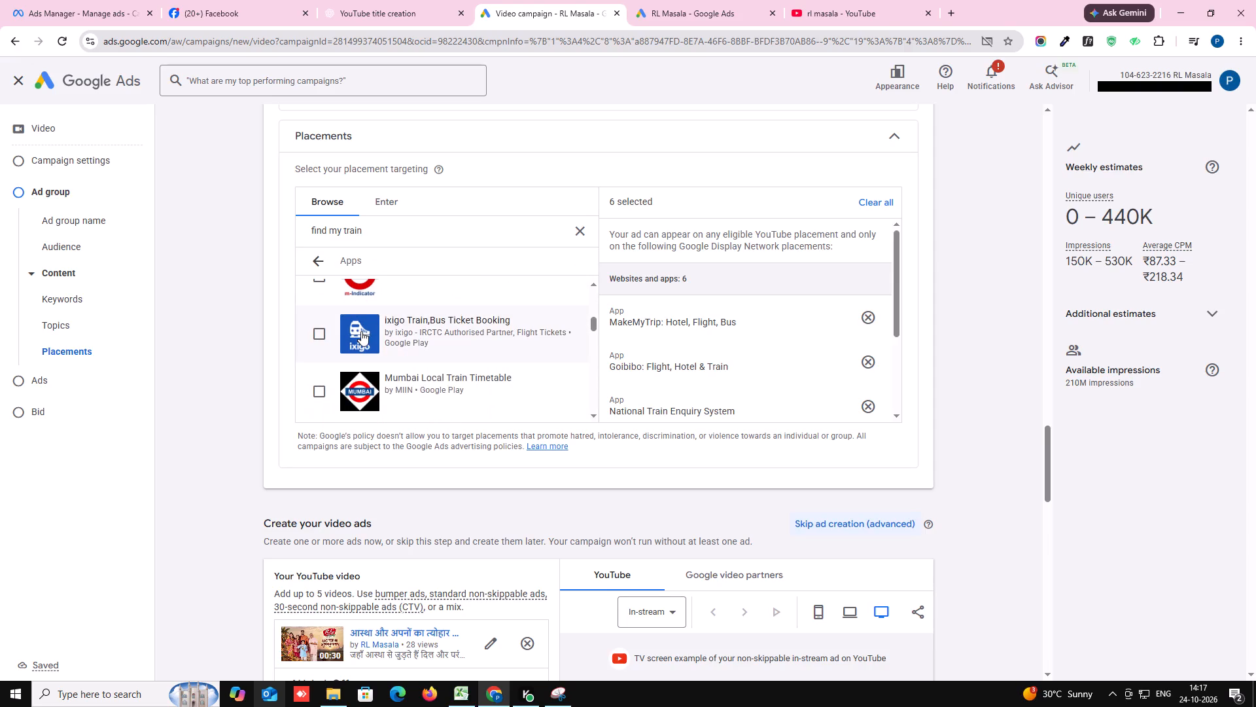
left_click(315, 333)
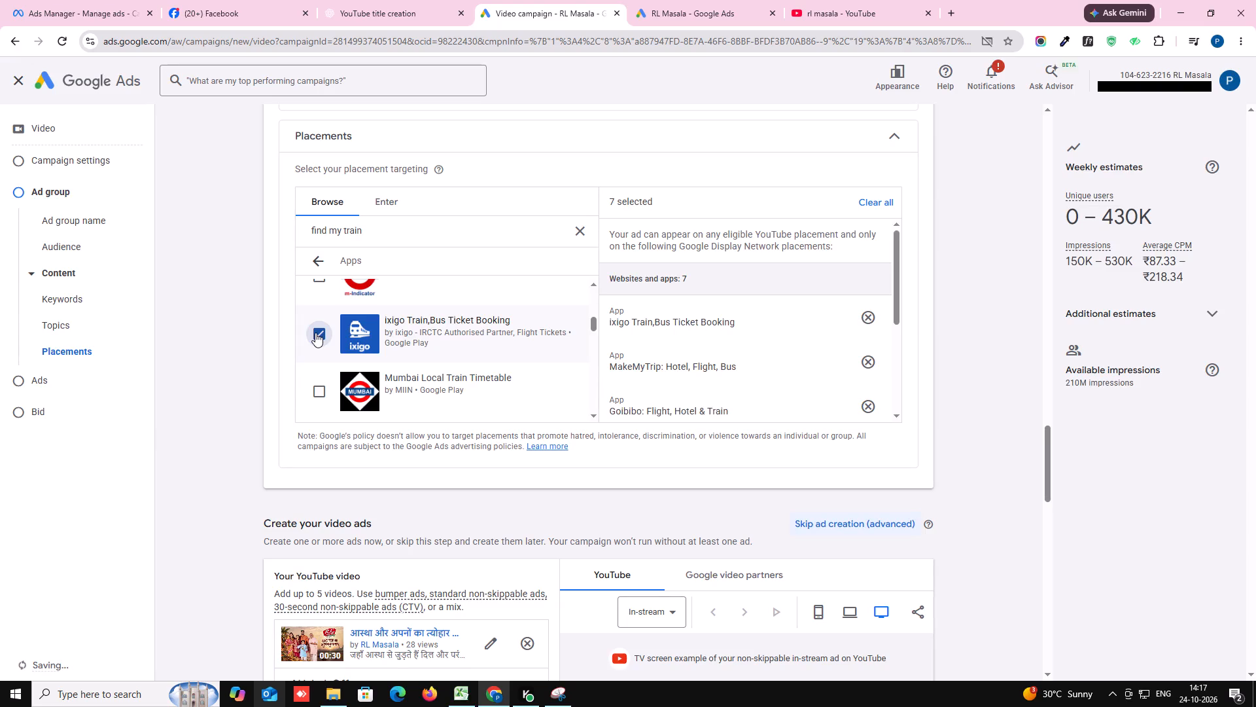
Clear the "find my train" search term and open the Websites placement category, ready for a new search.
scroll(319, 339, "down", 2)
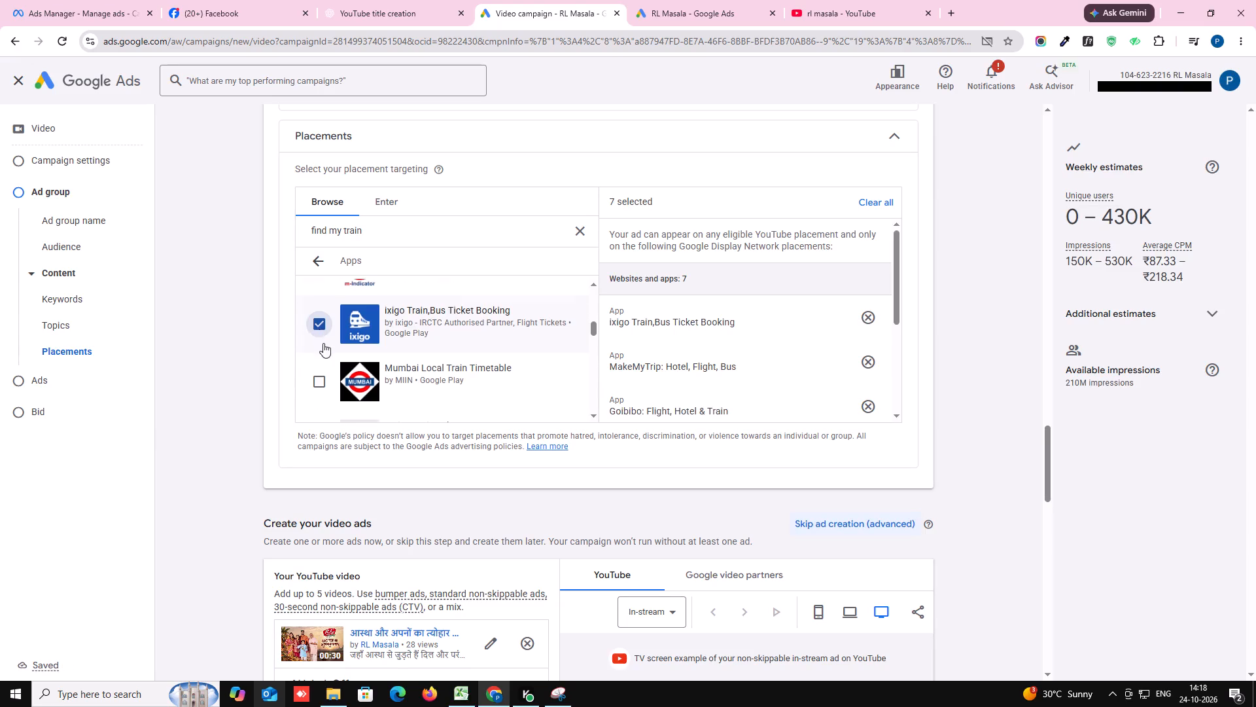
scroll(366, 392, "down", 2)
scroll(370, 338, "down", 5)
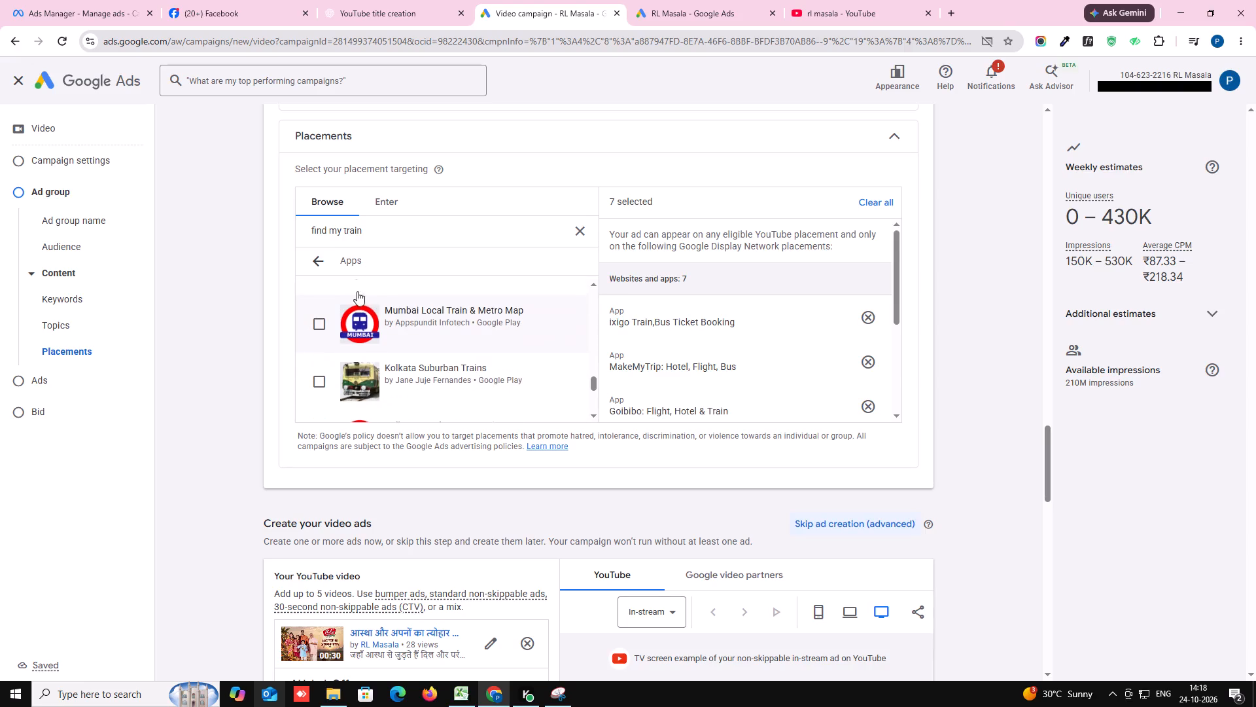
left_click(317, 259)
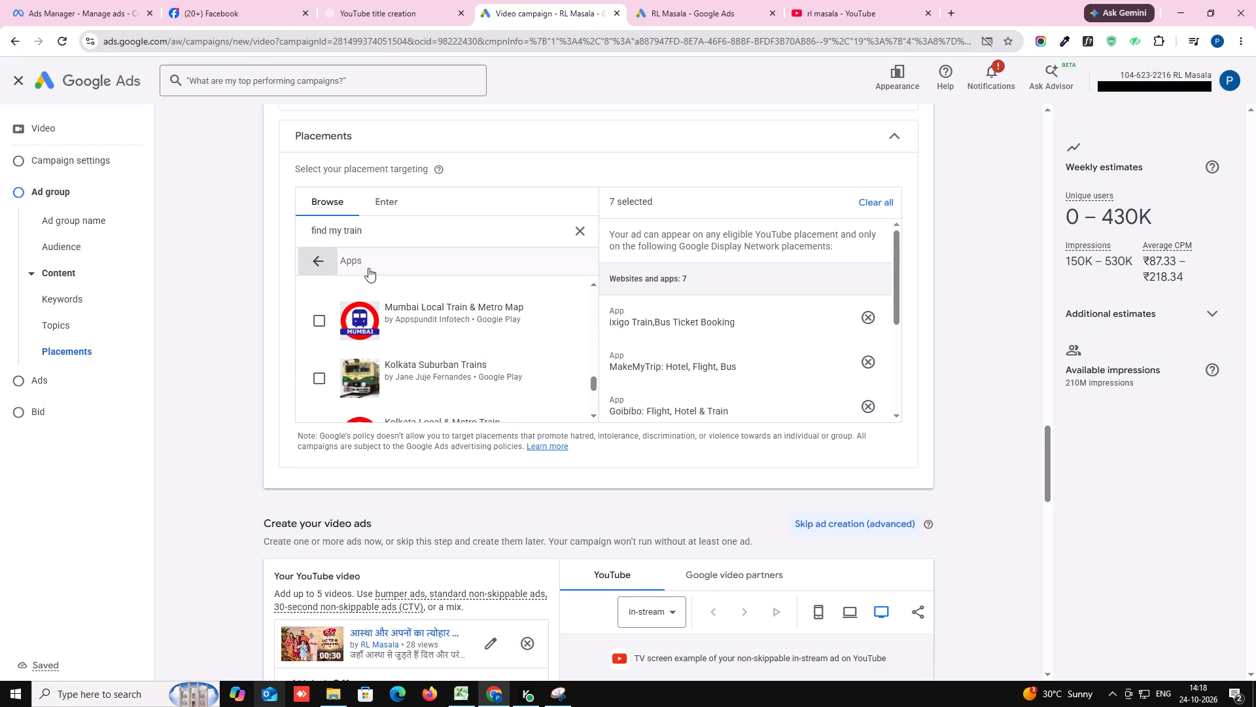
left_click(372, 228)
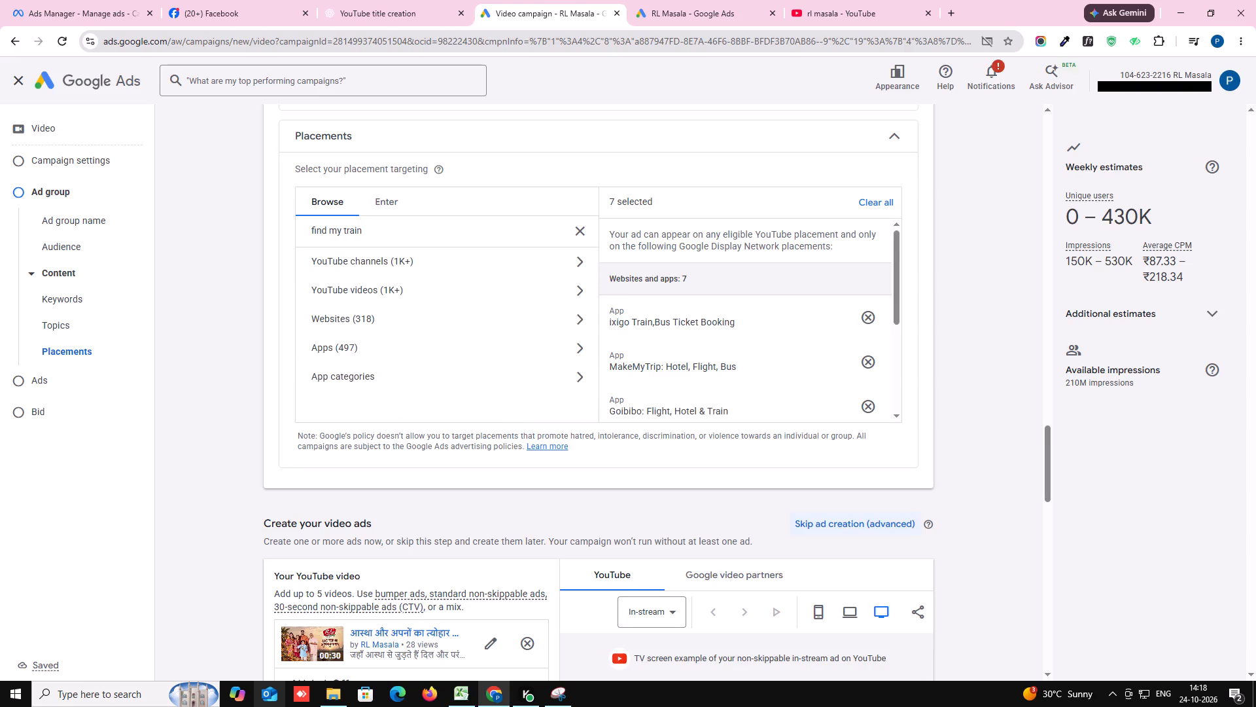
key("BackSpace")
key("BackSpace")
key("BackSpace")
key("BackSpace")
key("BackSpace")
key("BackSpace")
key("BackSpace")
key("BackSpace")
key("BackSpace")
key("BackSpace")
key("BackSpace")
key("BackSpace")
key("BackSpace")
key("BackSpace")
key("BackSpace")
key("BackSpace")
key("BackSpace")
key("BackSpace")
key("BackSpace")
key("BackSpace")
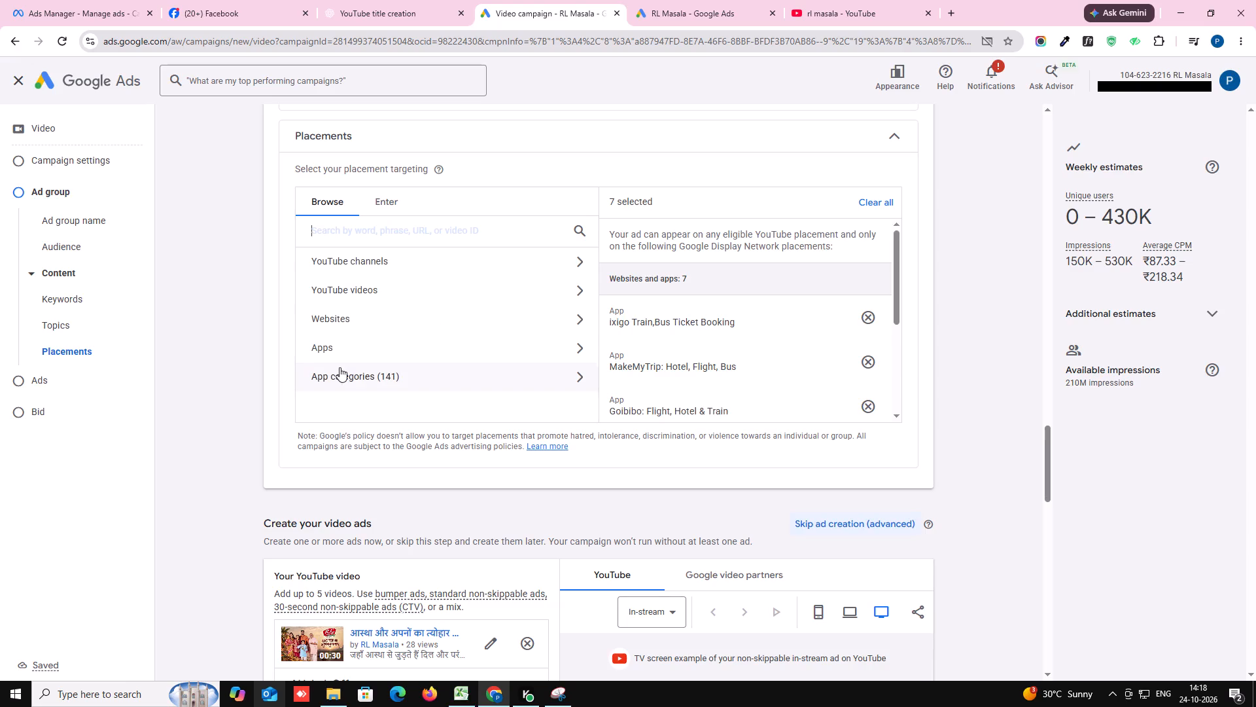
left_click(349, 314)
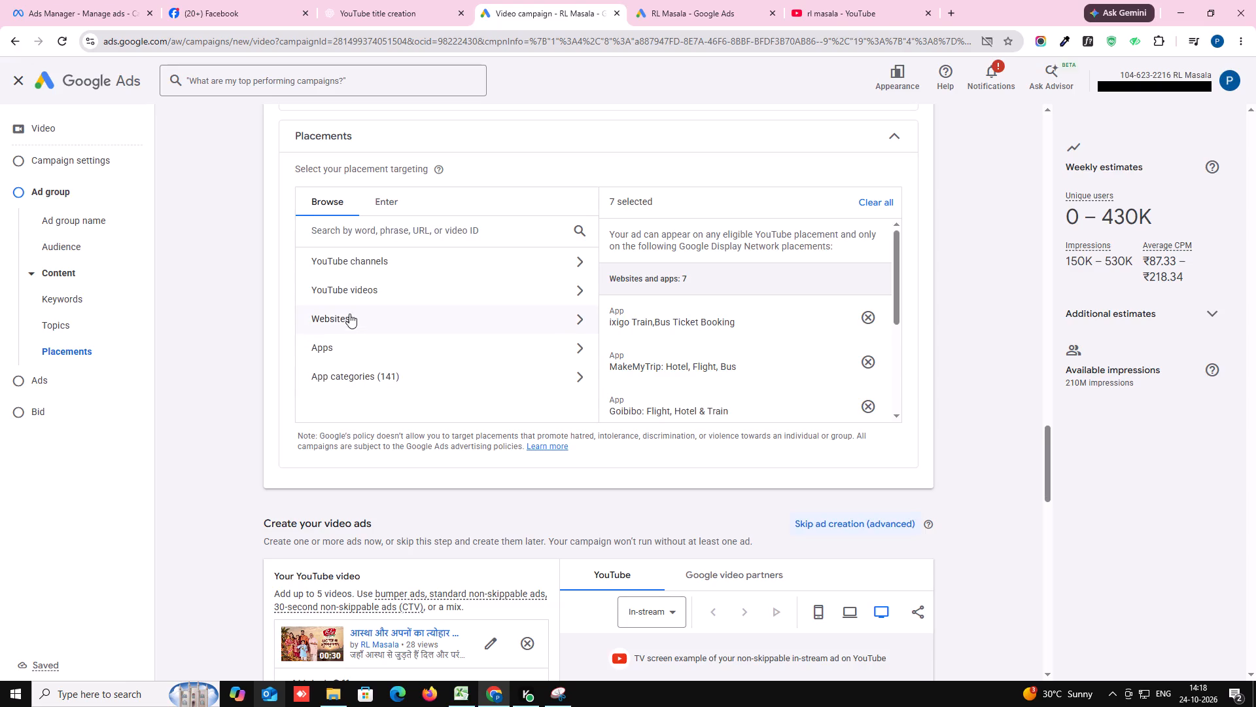
left_click(362, 233)
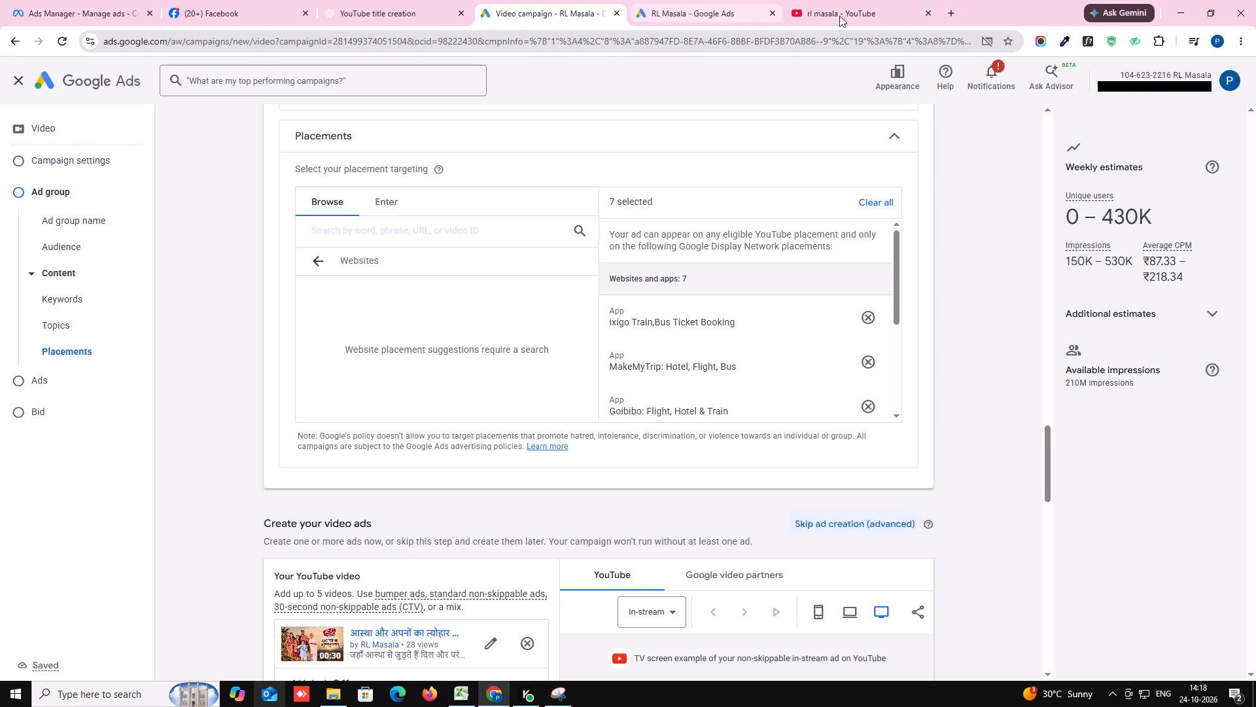
Search the web for "dainik jagran" in a new browser tab, open the Jagran website and copy its address.
left_click(948, 14)
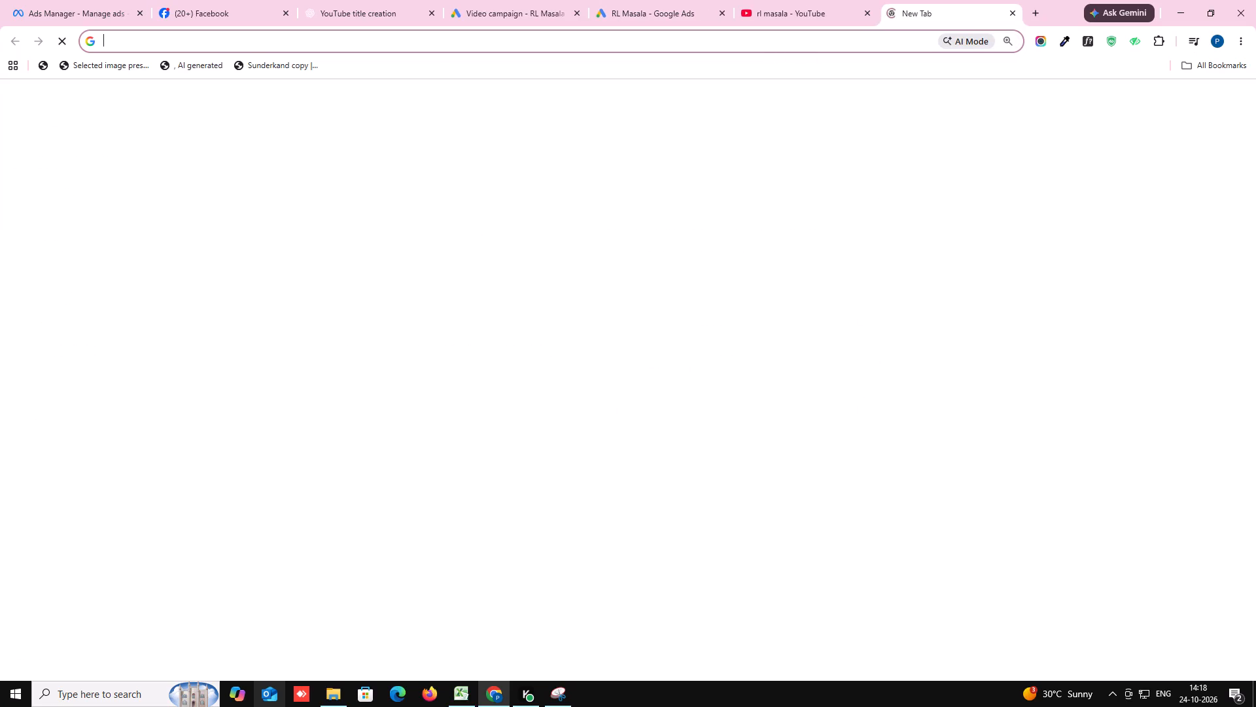
left_click(786, 40)
type("dainik jagra")
key("n")
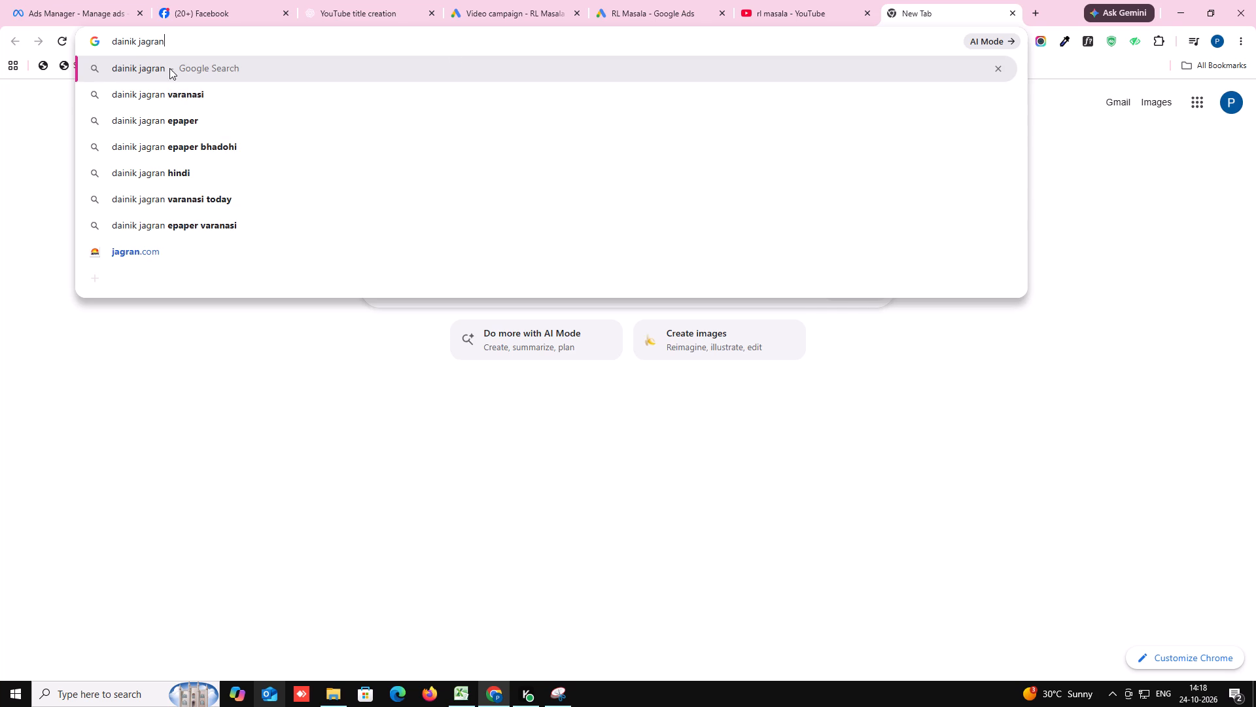
left_click(169, 68)
left_click(235, 202)
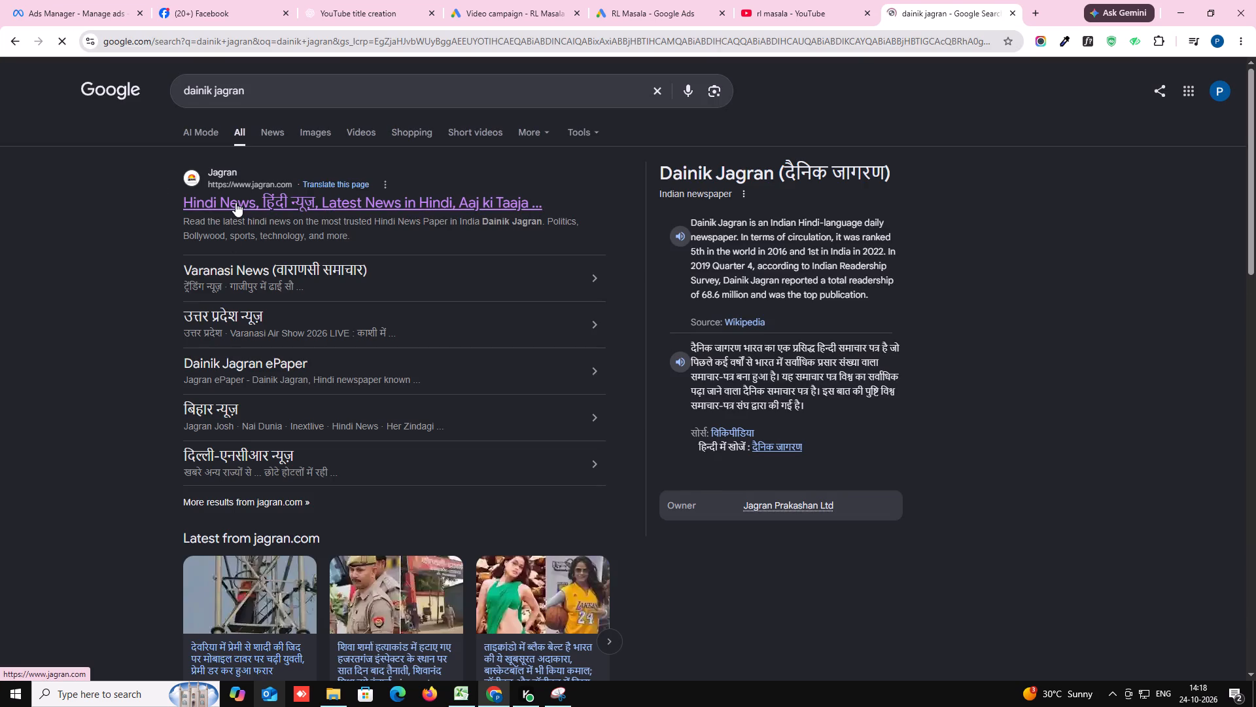
left_click(130, 41)
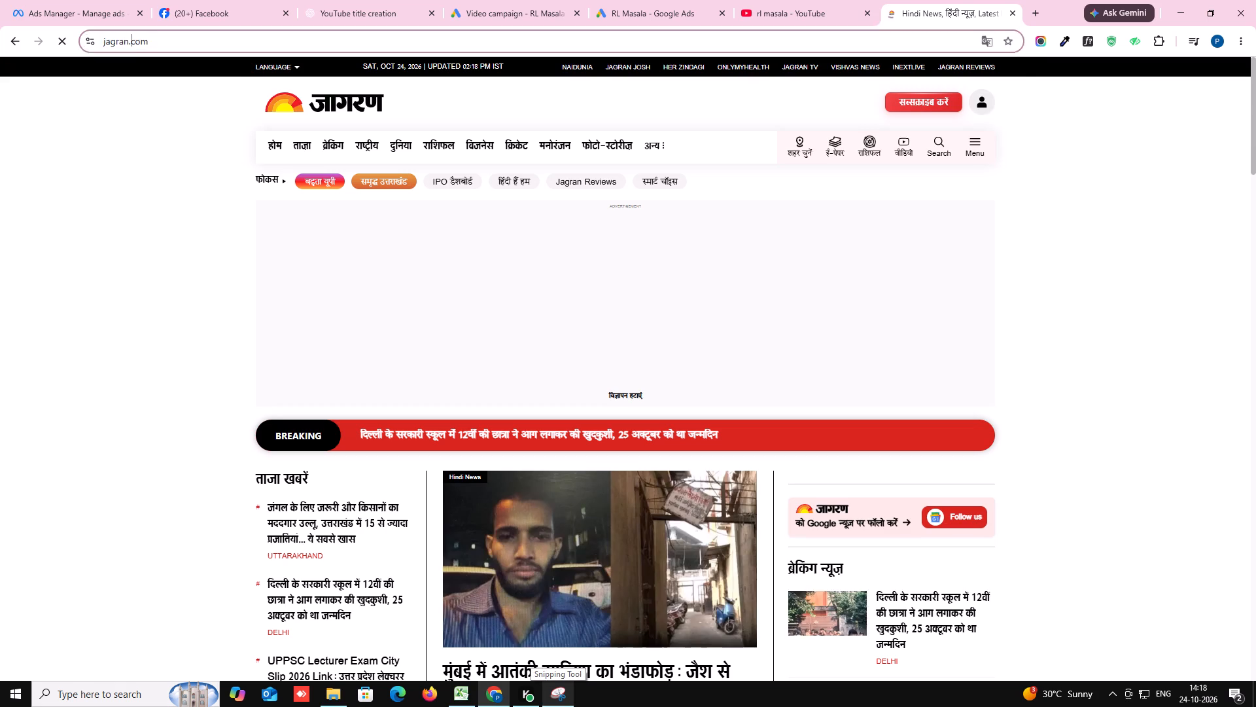
right_click(130, 41)
left_click(172, 166)
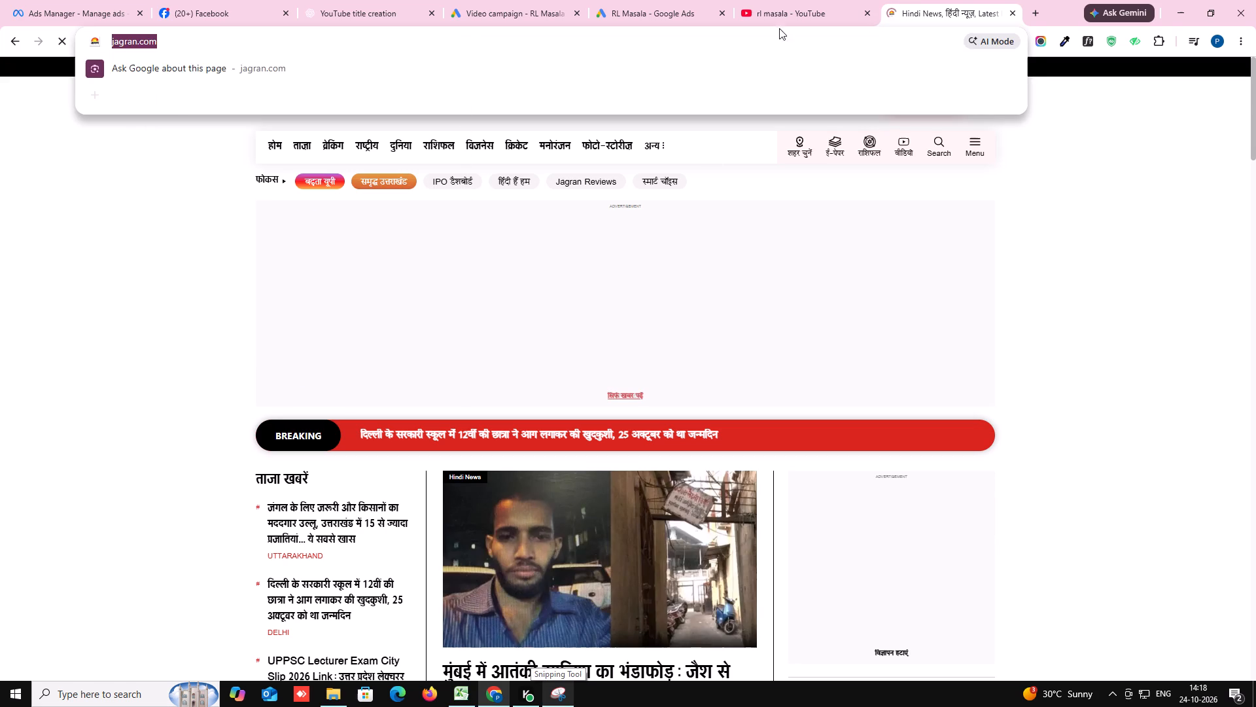
left_click(637, 9)
left_click_drag(507, 11, 625, 9)
right_click(376, 232)
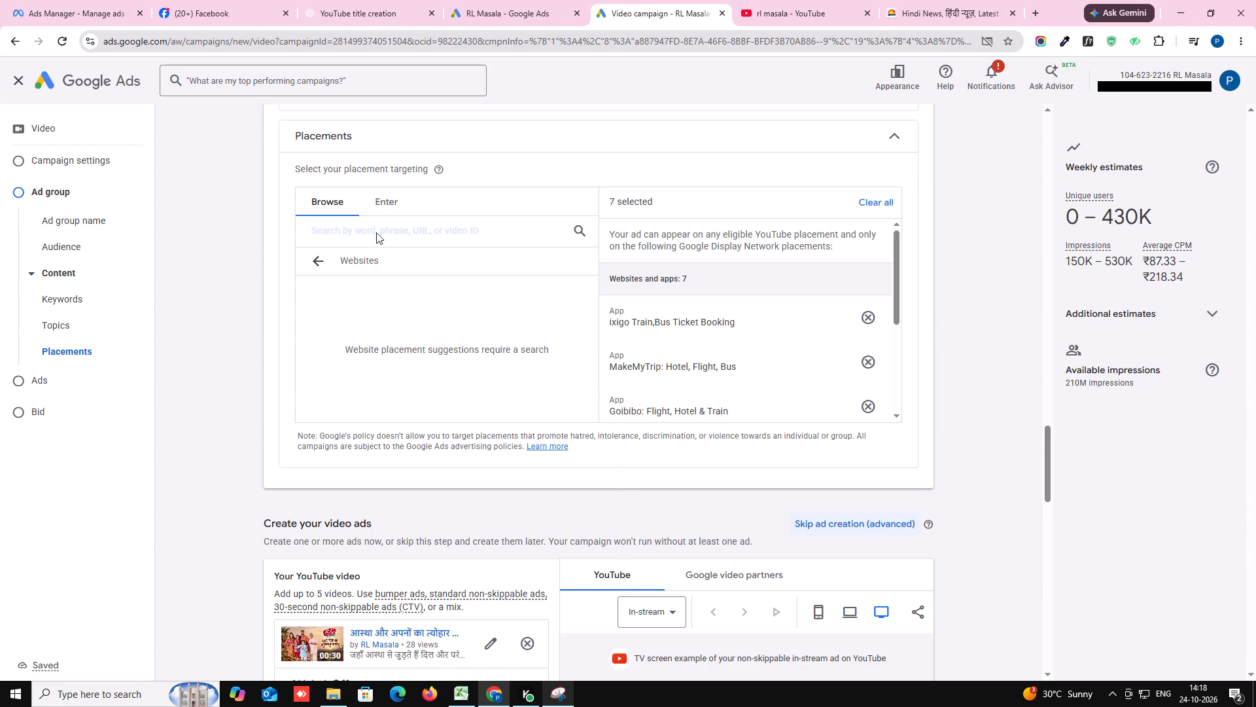
left_click(421, 401)
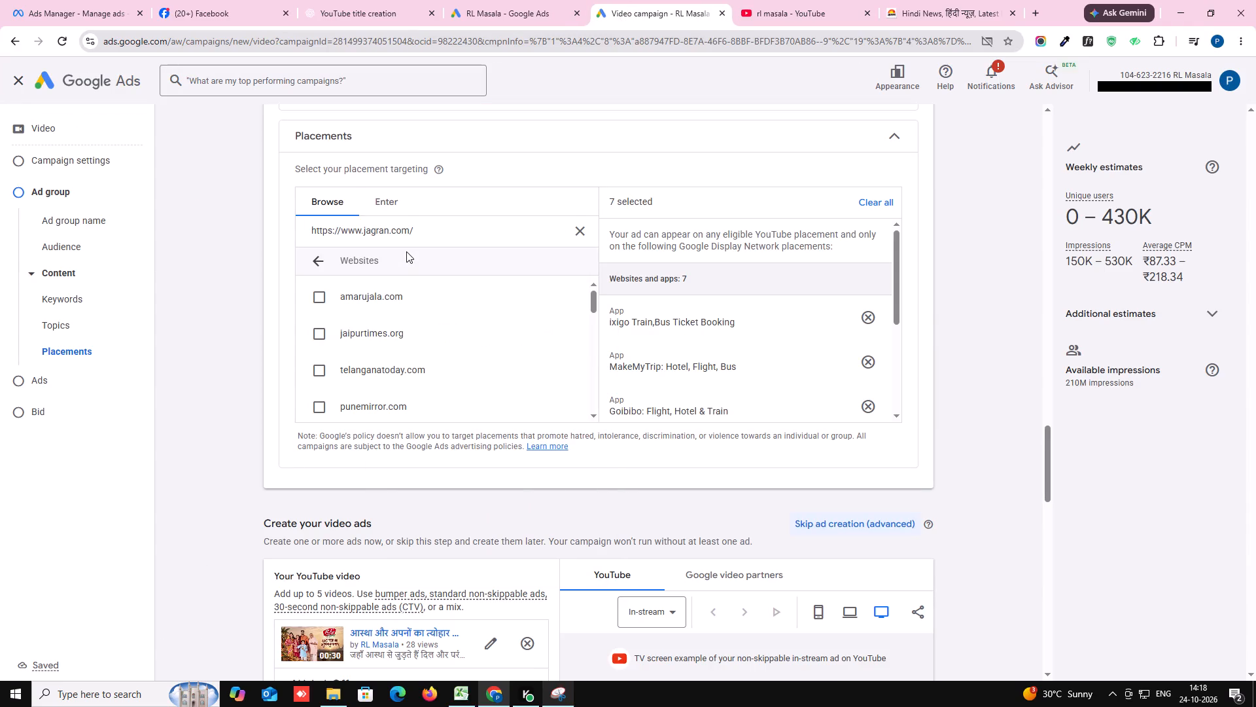
left_click(320, 295)
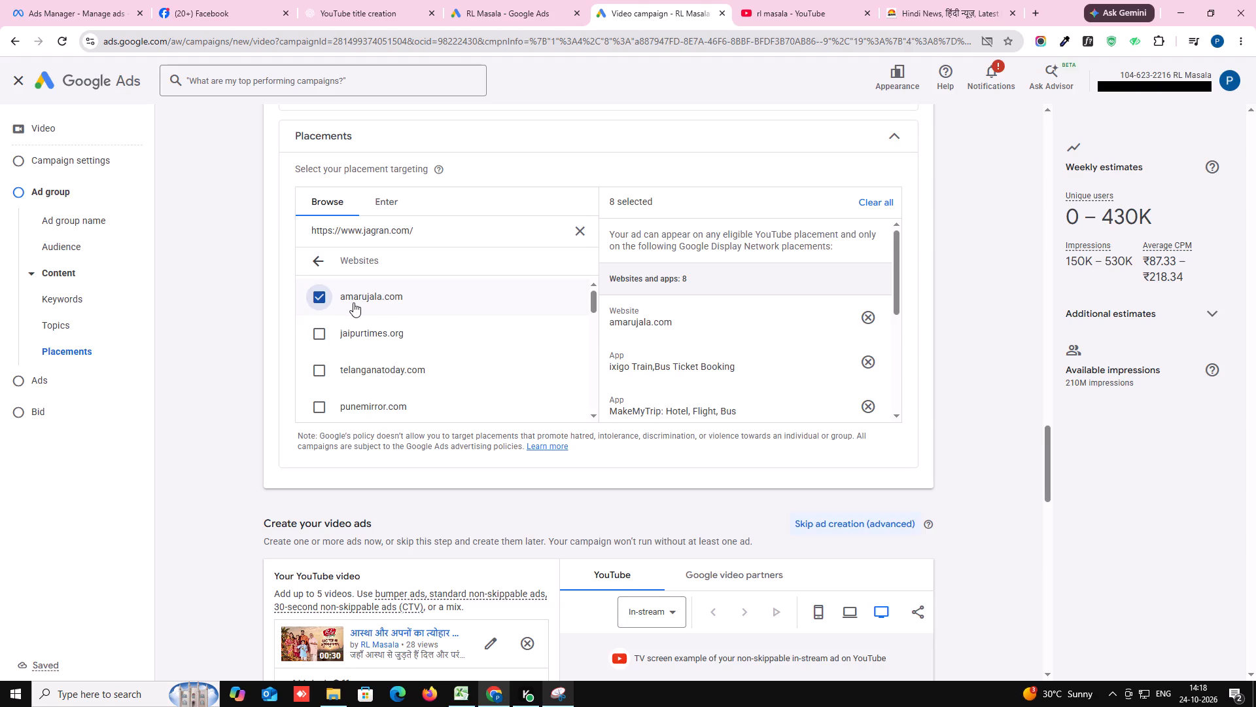
Look through the website placement suggestions for the jagran.com search for further suitable news sites.
scroll(356, 361, "down", 4)
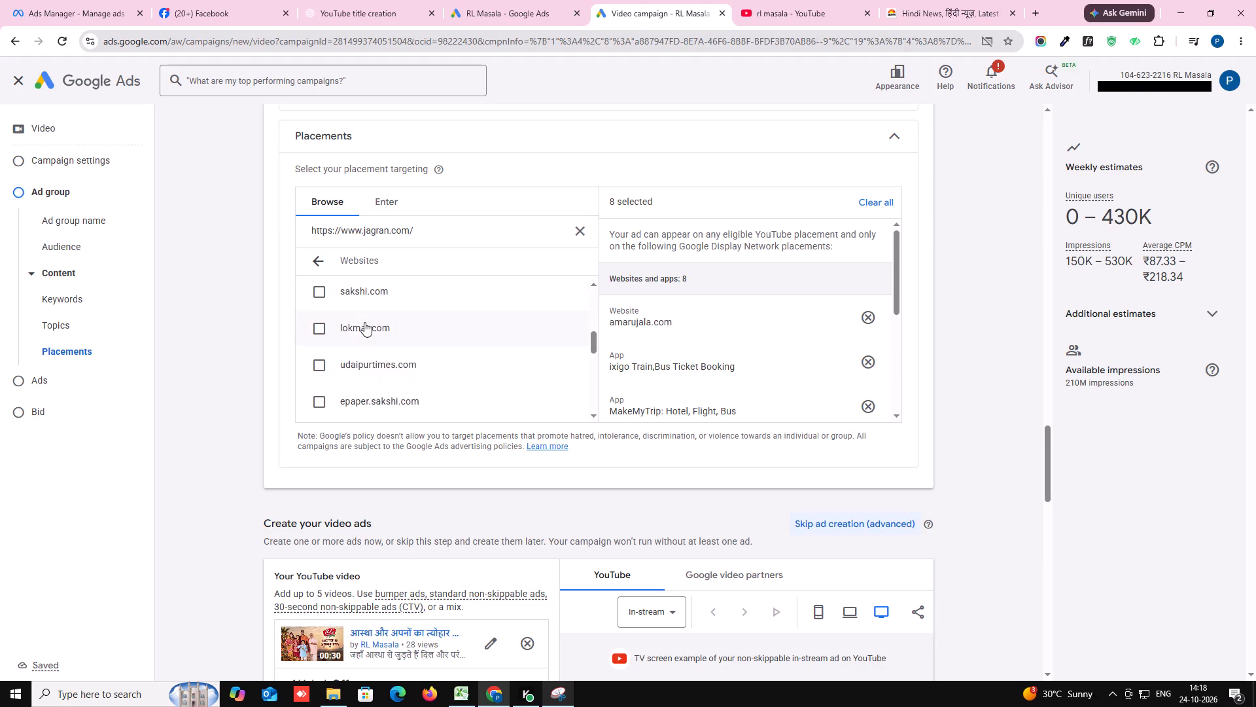
scroll(364, 322, "up", 1)
scroll(364, 322, "down", 4)
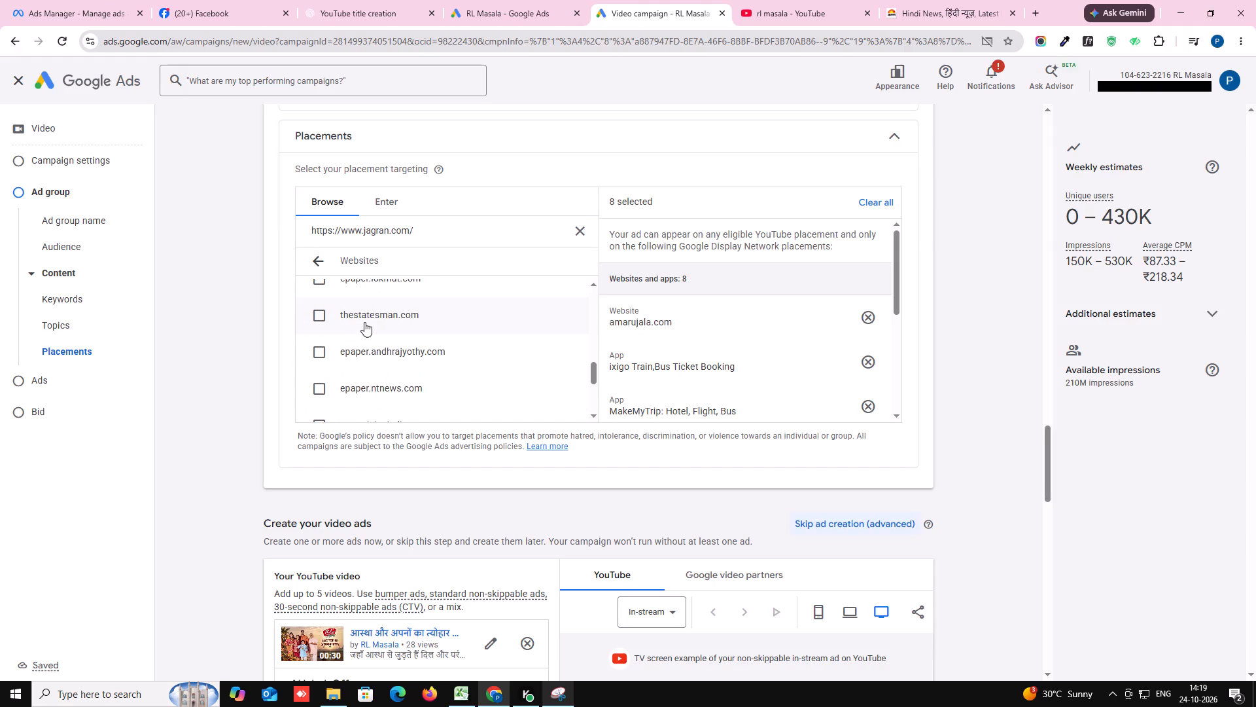
scroll(364, 322, "down", 1)
scroll(364, 322, "up", 15)
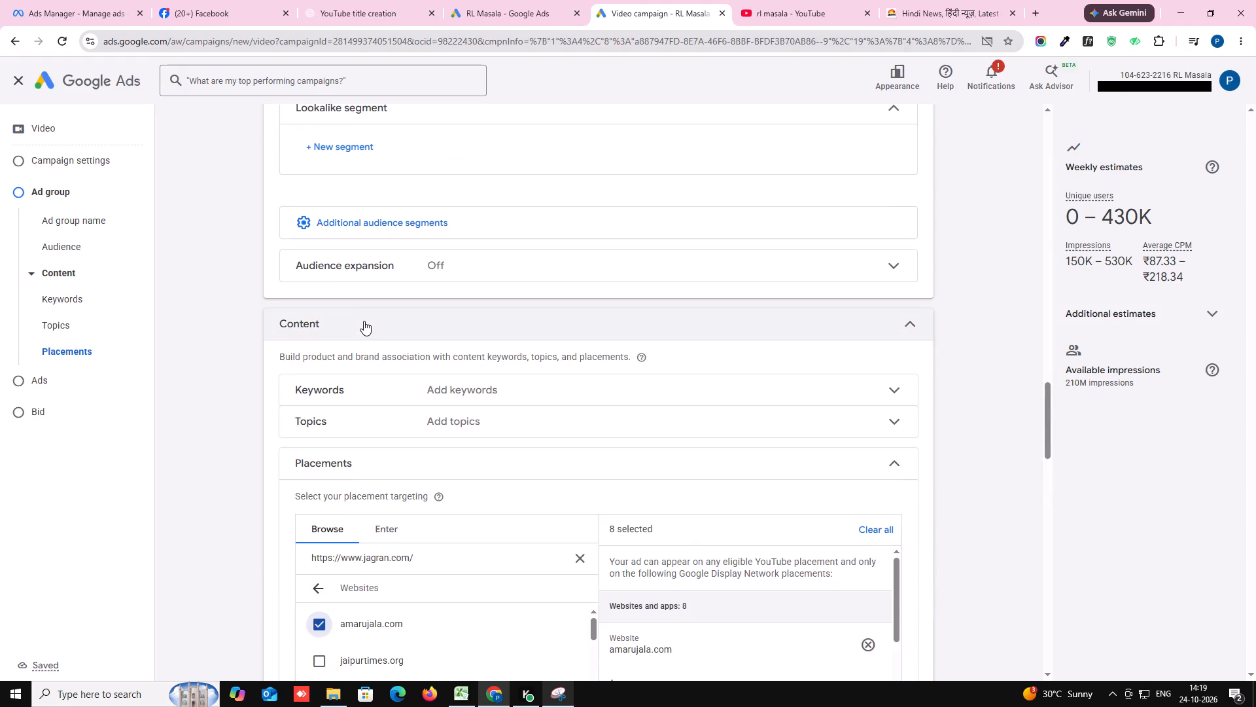
scroll(364, 352, "down", 4)
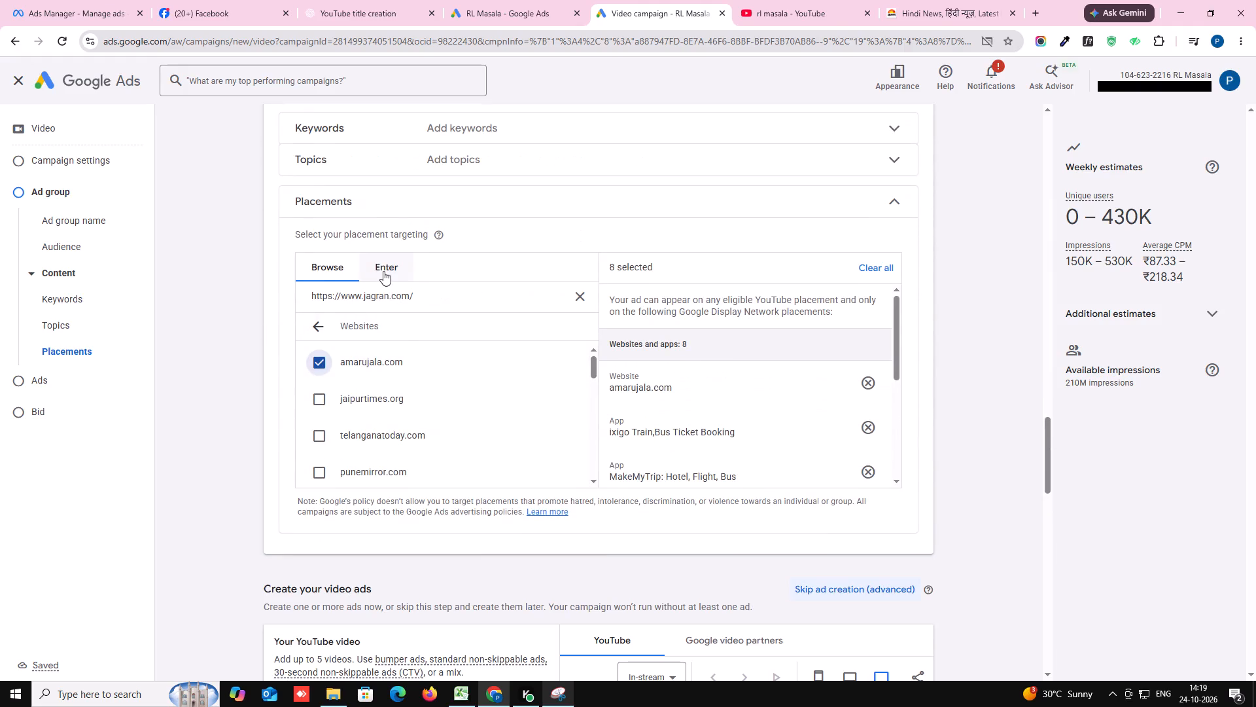
left_click(383, 271)
left_click(364, 348)
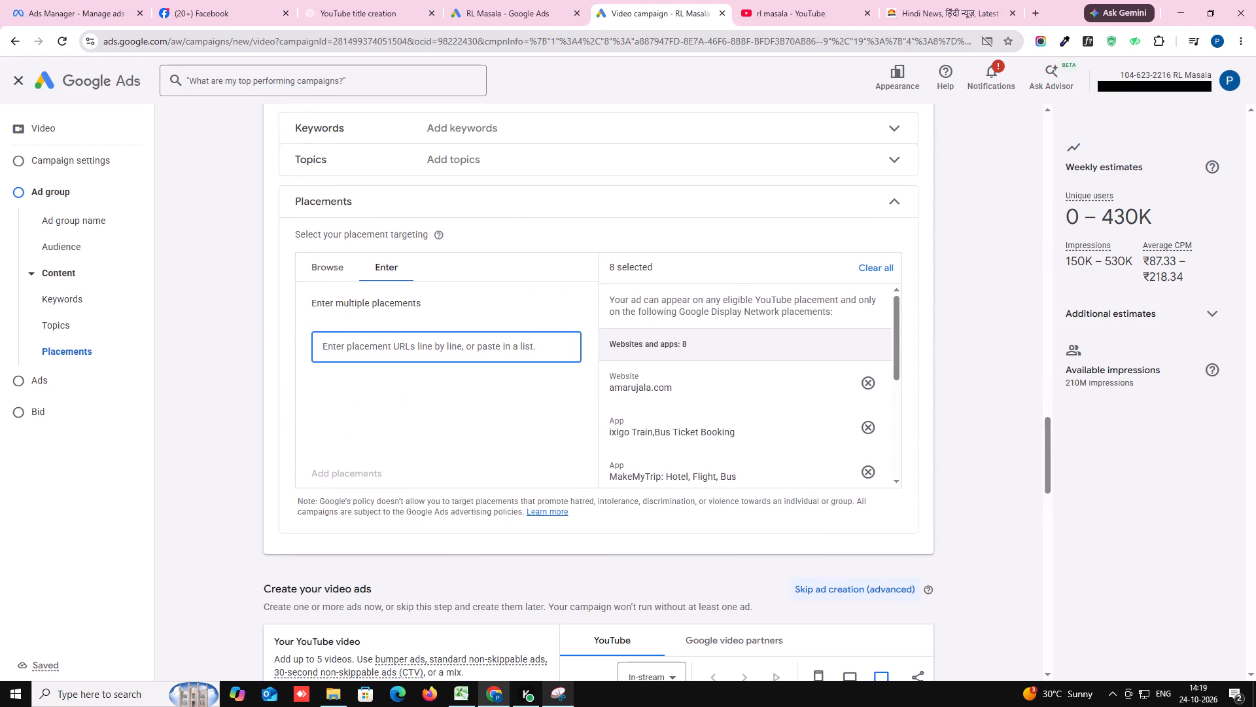
key("ctrl+v")
left_click(340, 471)
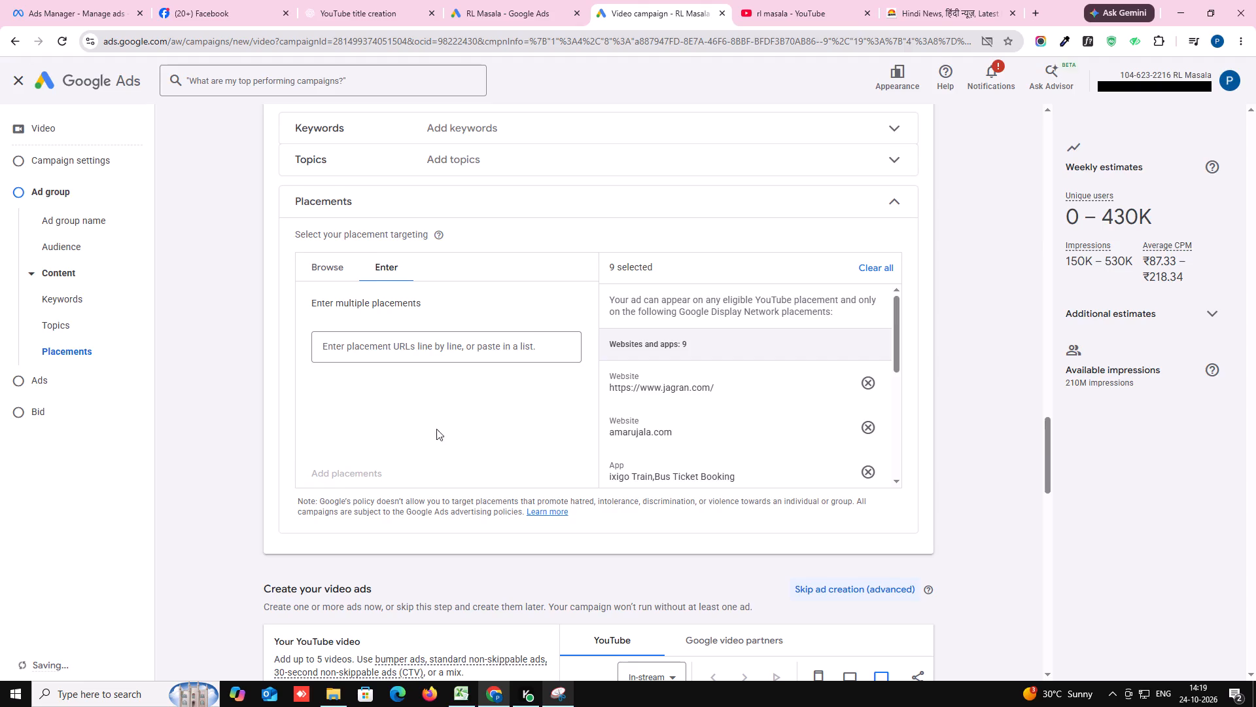
Search the web for "dainik bhaskar", open the Dainik Bhaskar website, copy its full address and postpone the security pop-up.
left_click(911, 5)
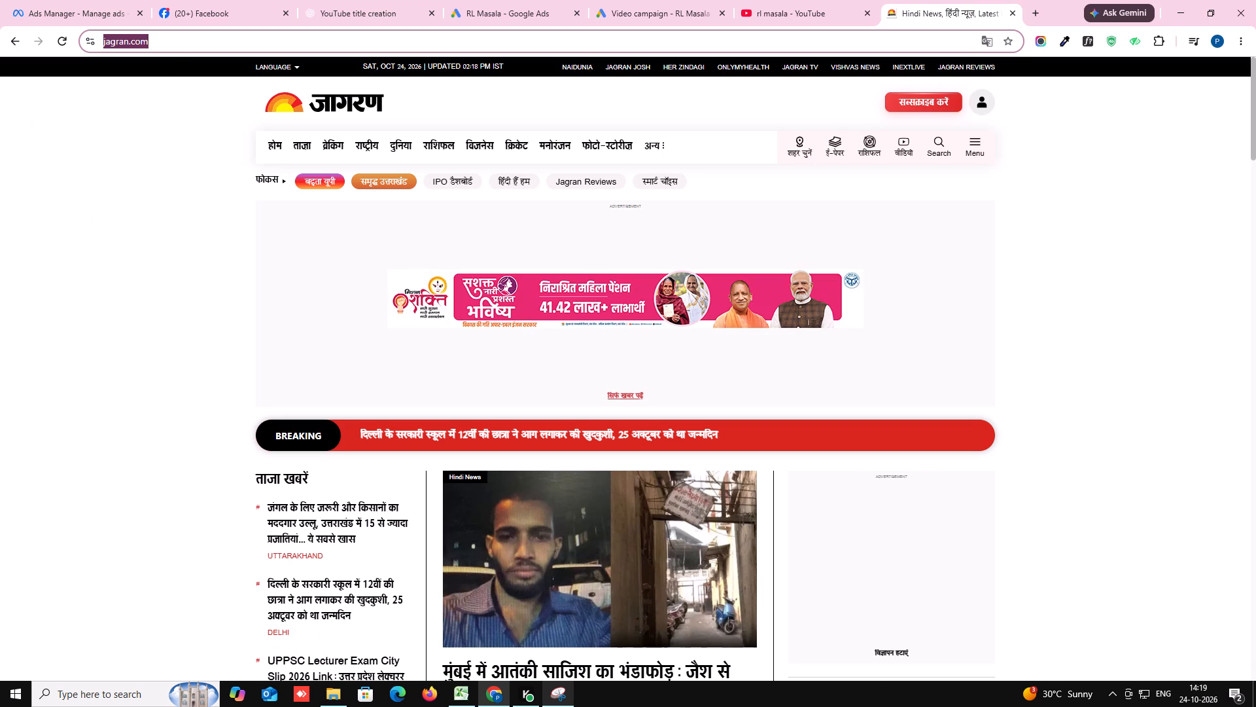
type("dainik bhas")
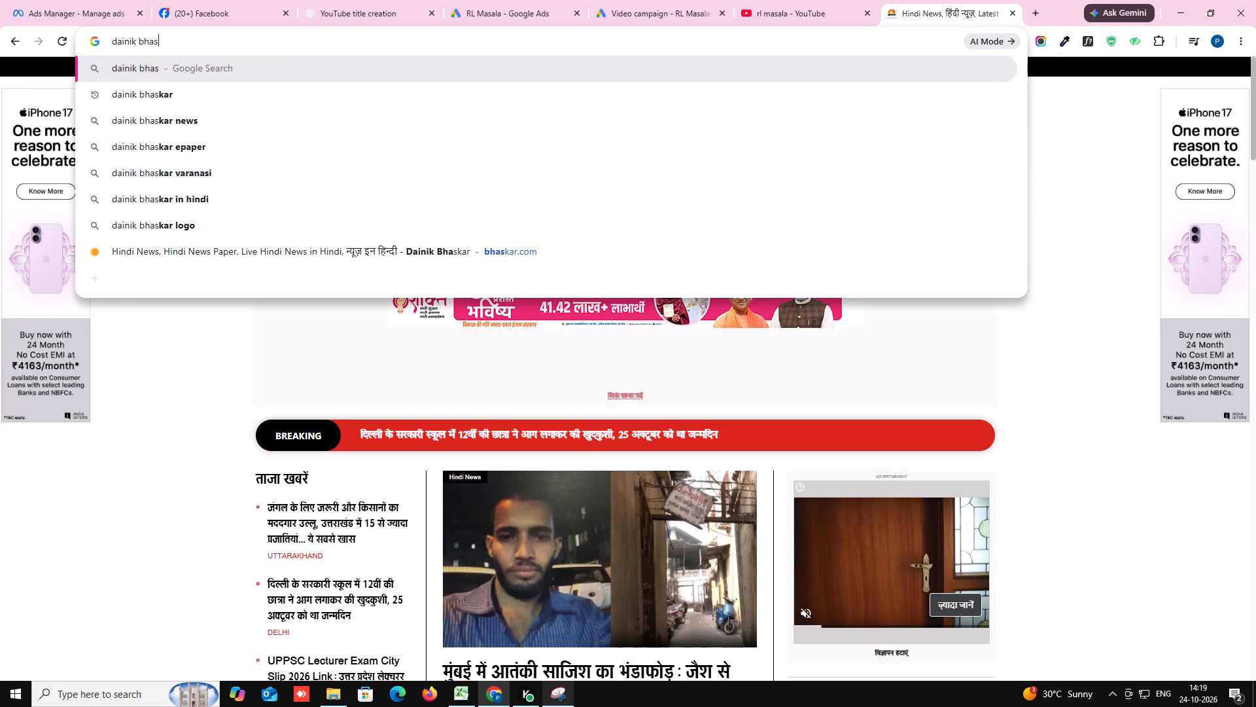
type("kar")
key("Return")
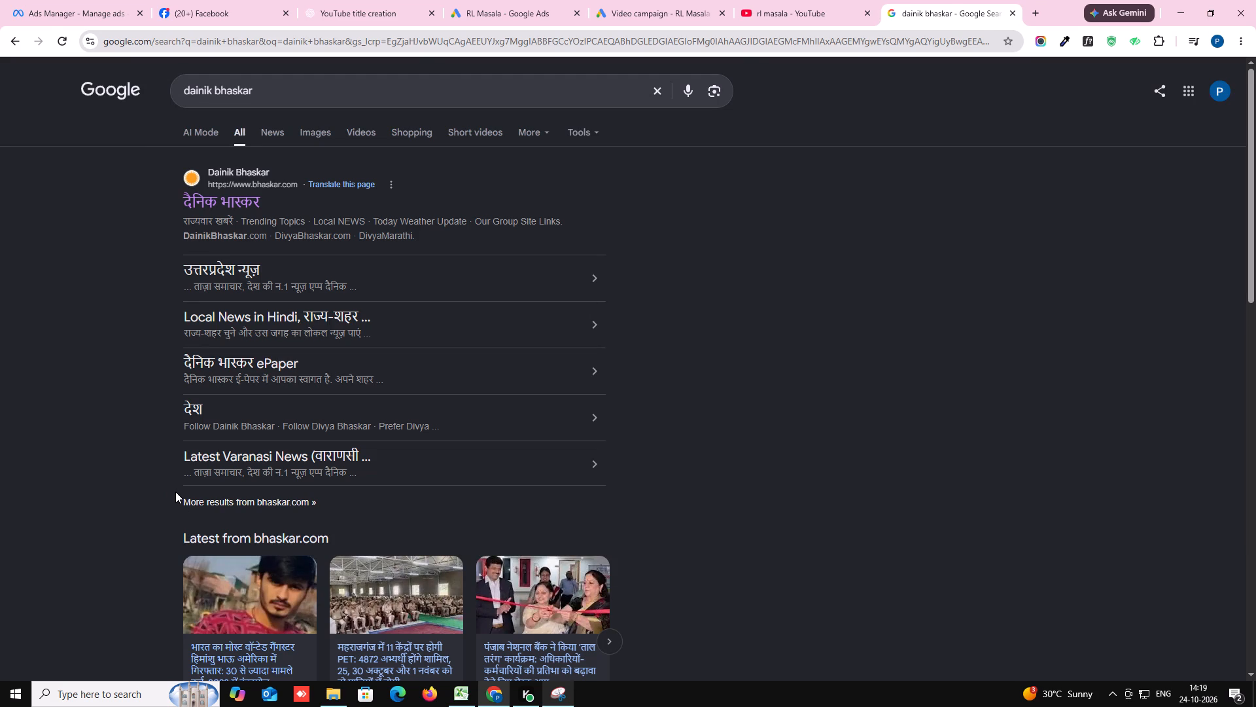
left_click(235, 197)
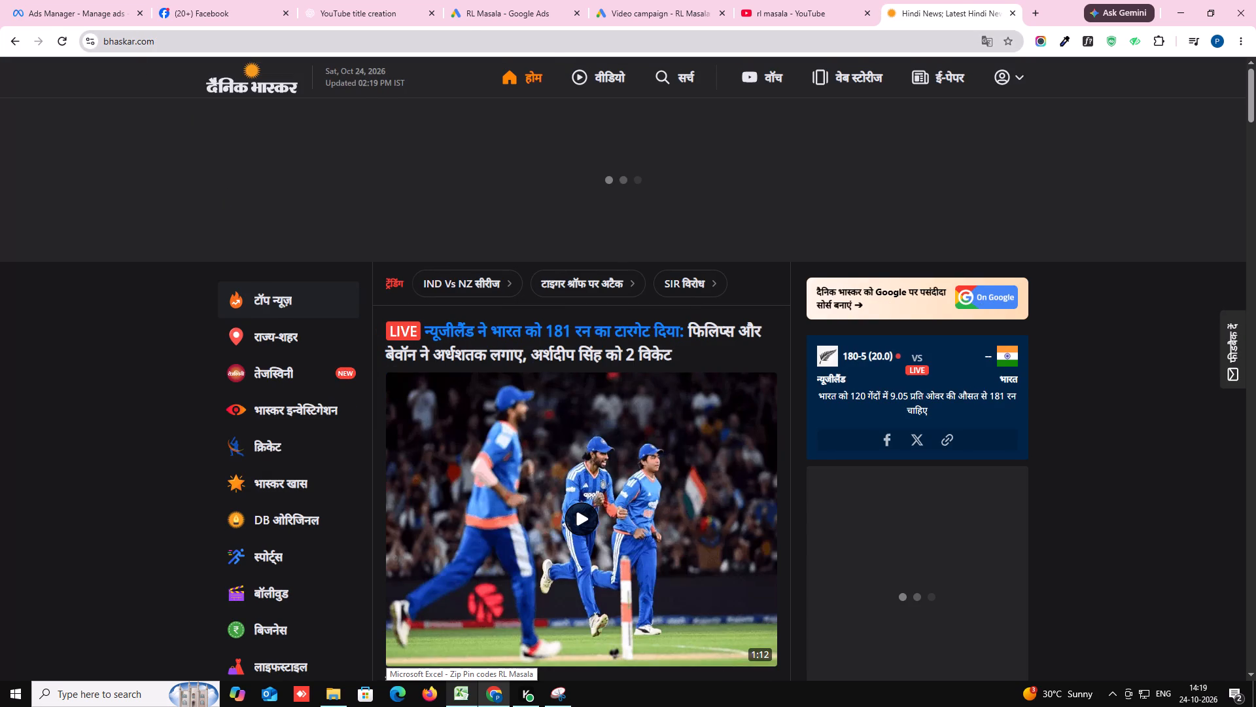
left_click(135, 38)
right_click(135, 38)
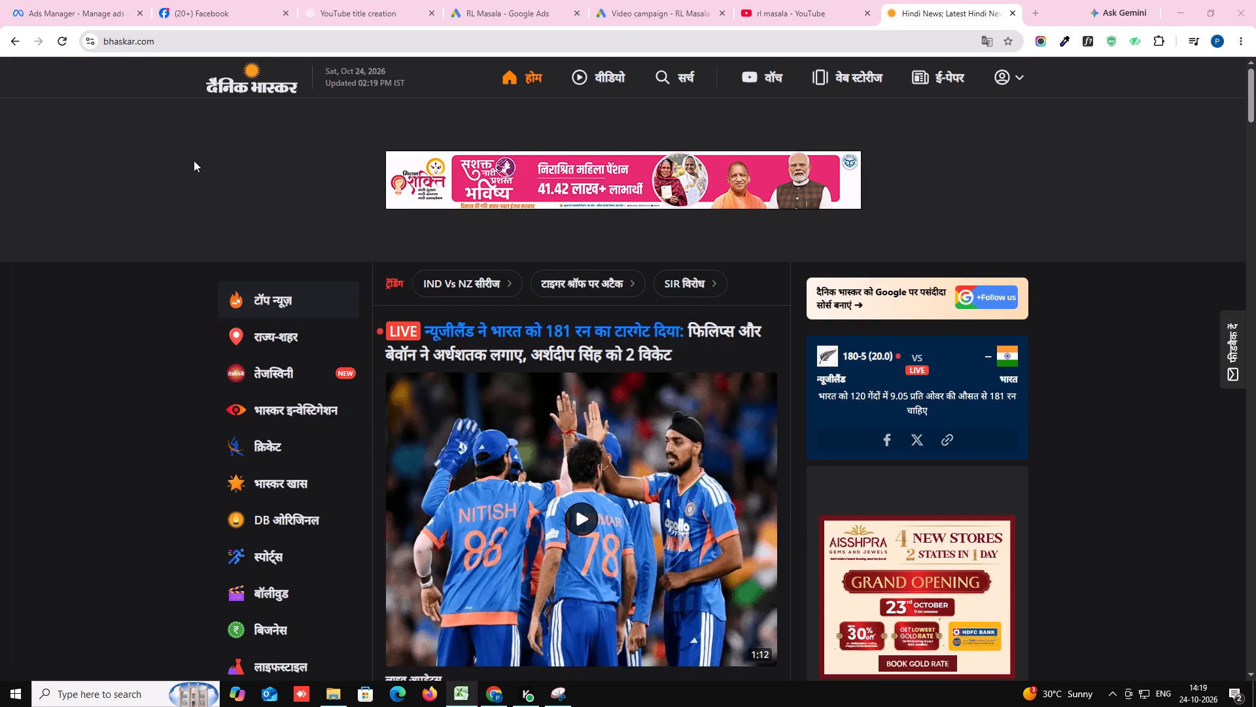
left_click(144, 41)
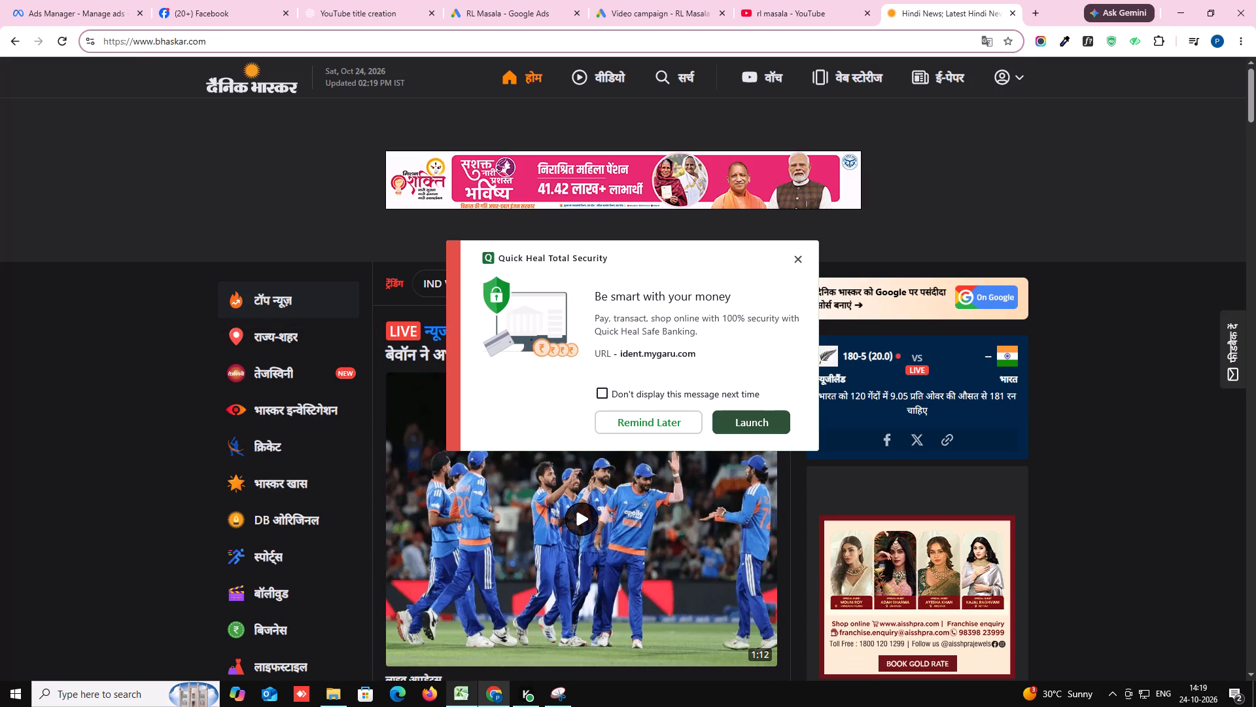
triple_click(155, 39)
right_click(155, 39)
left_click(191, 166)
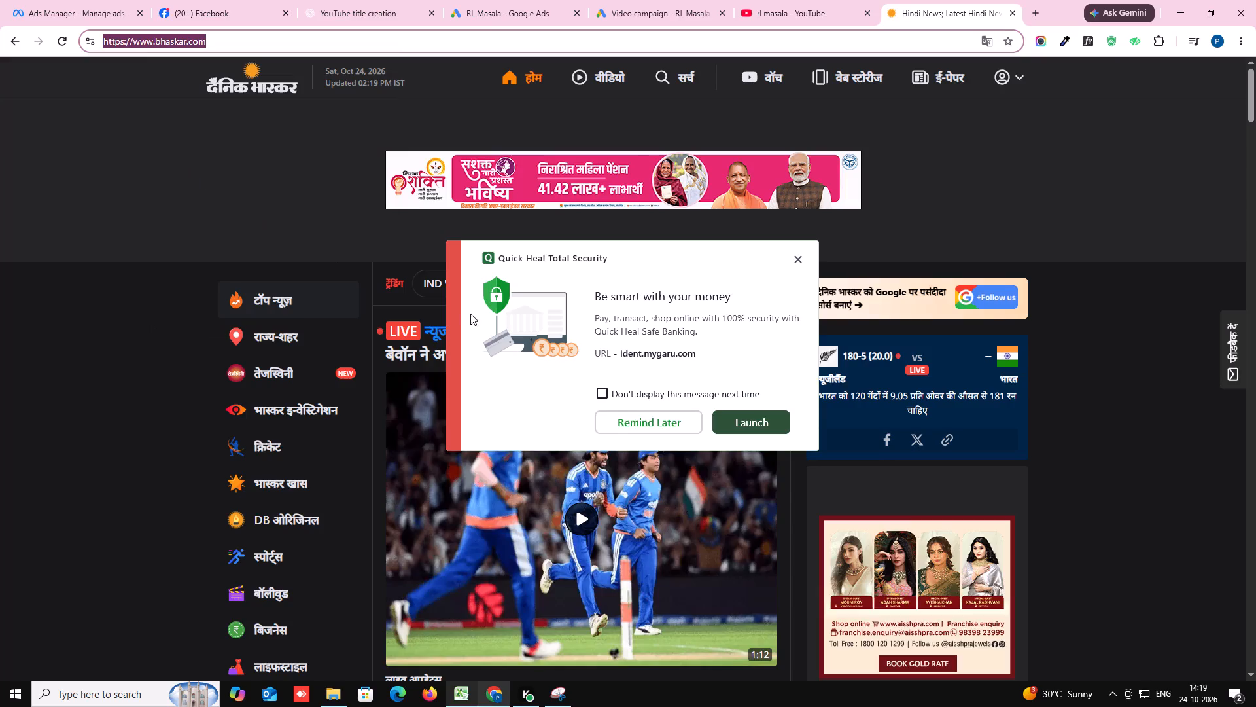
left_click(640, 427)
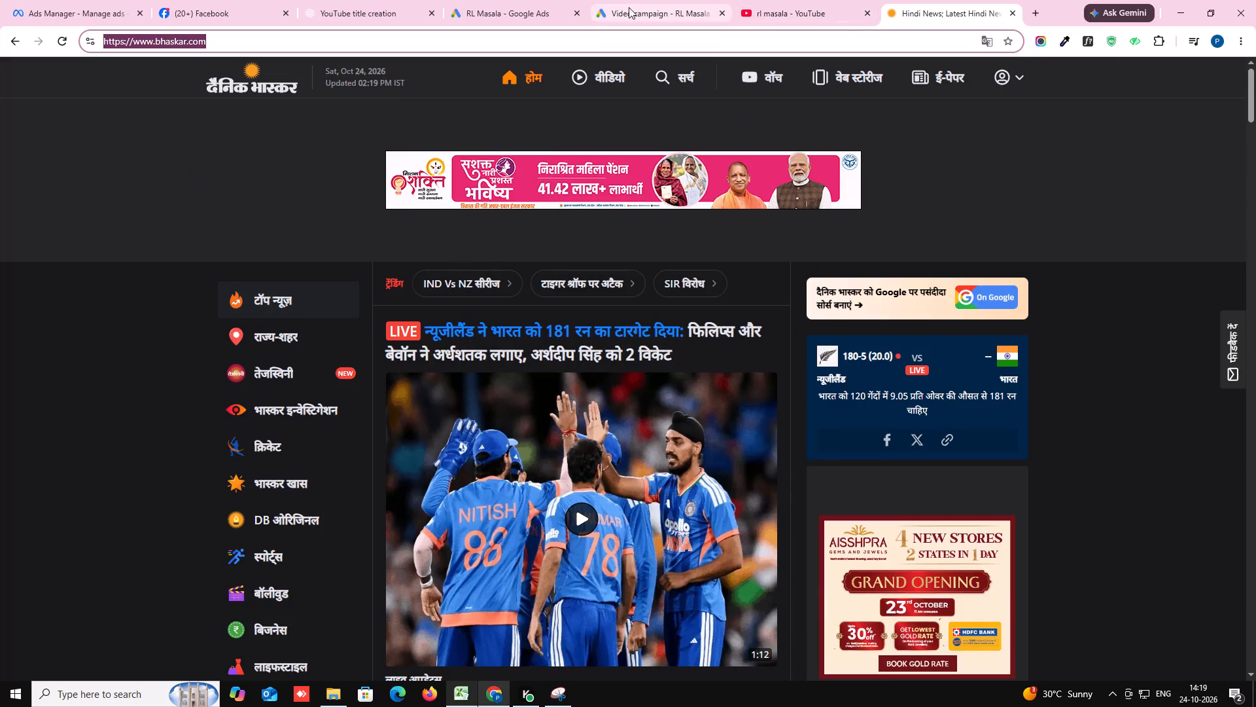
left_click(629, 7)
right_click(415, 349)
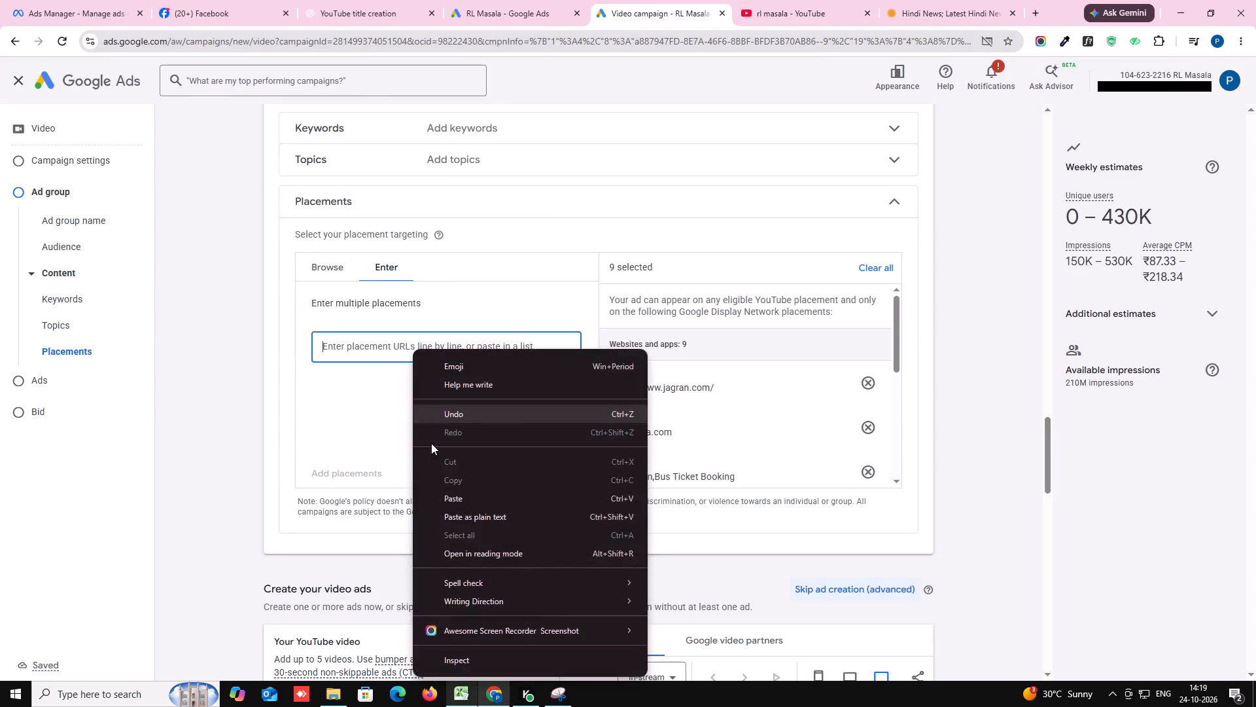
left_click(445, 495)
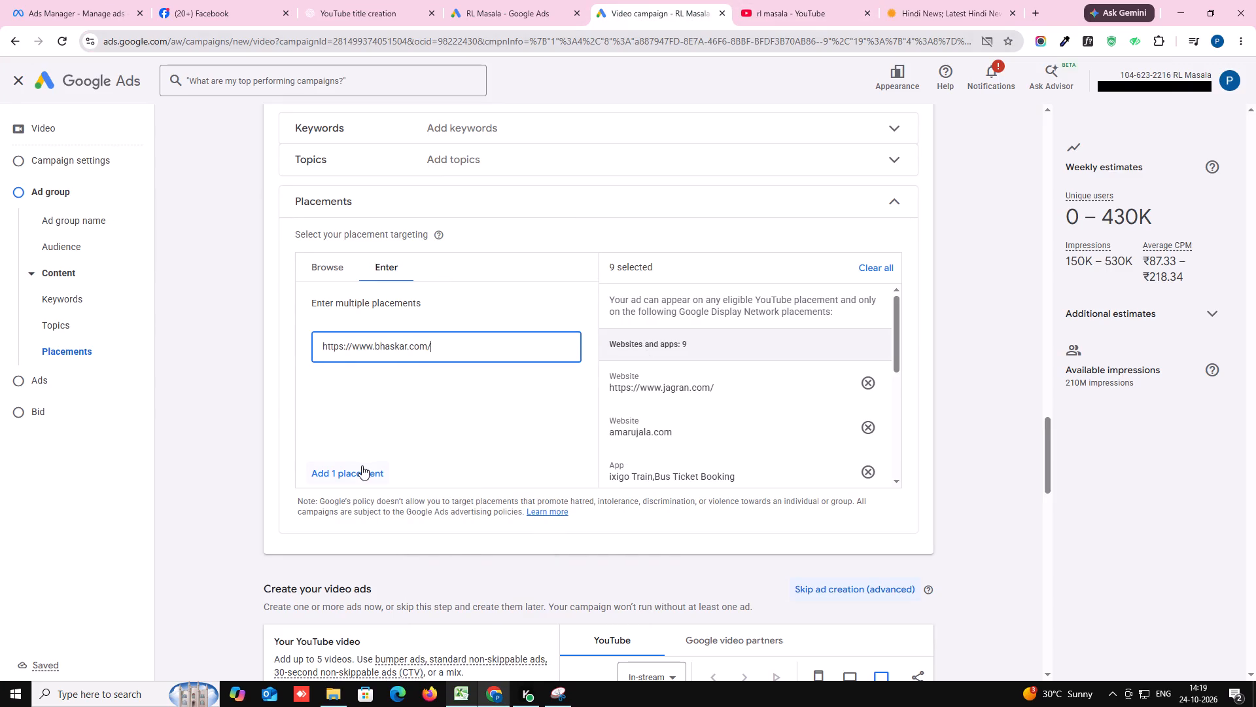
left_click(362, 466)
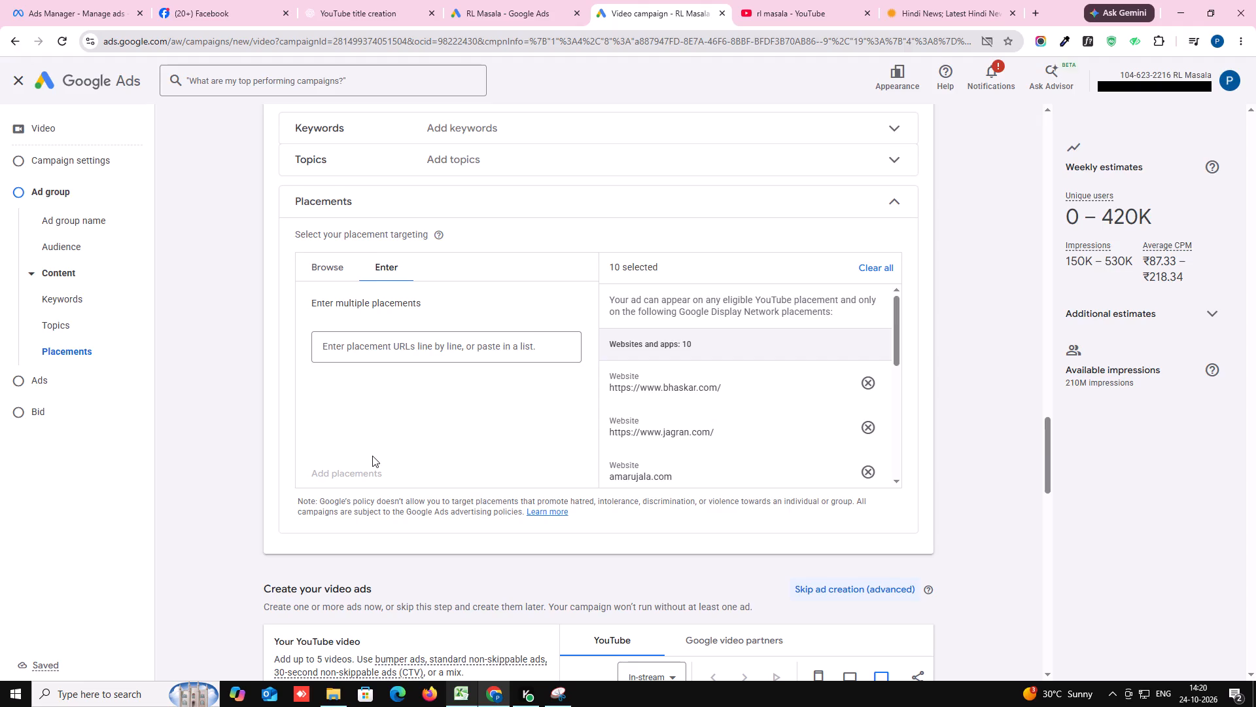
Search the web for "aaj tak" in the news site's tab, open the AajTak website and copy its address.
left_click(940, 8)
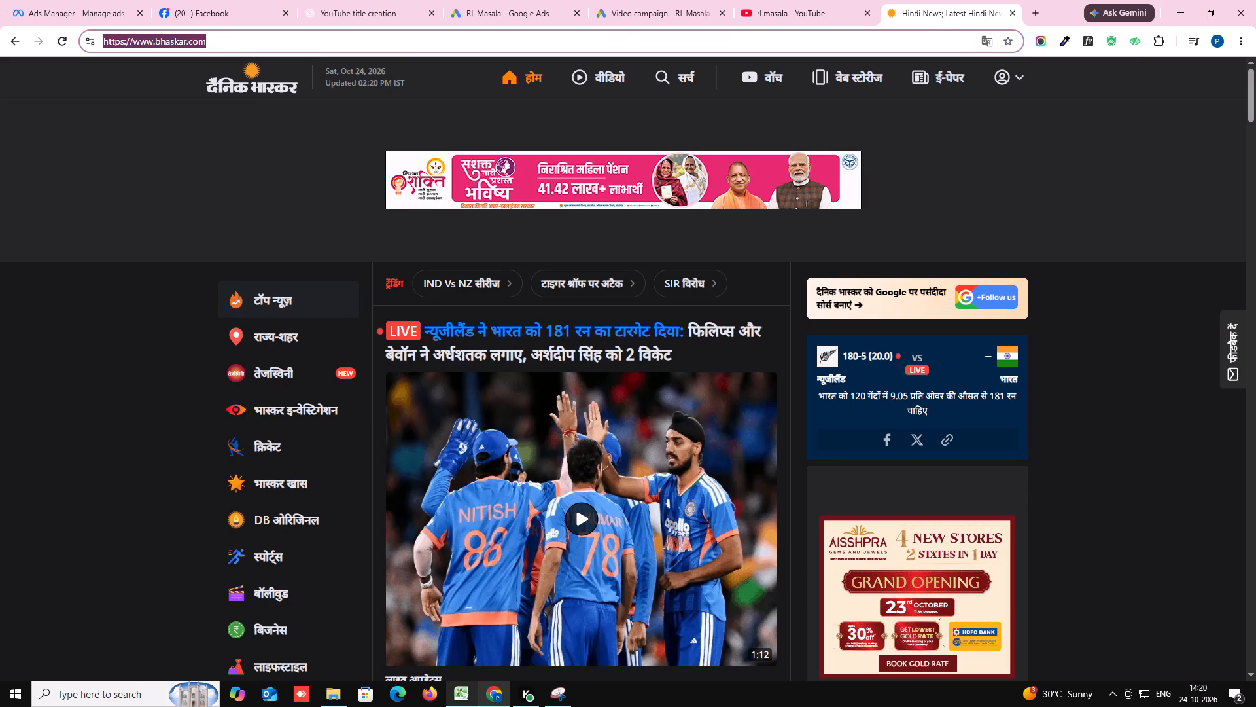
type("aaj tak")
key("Return")
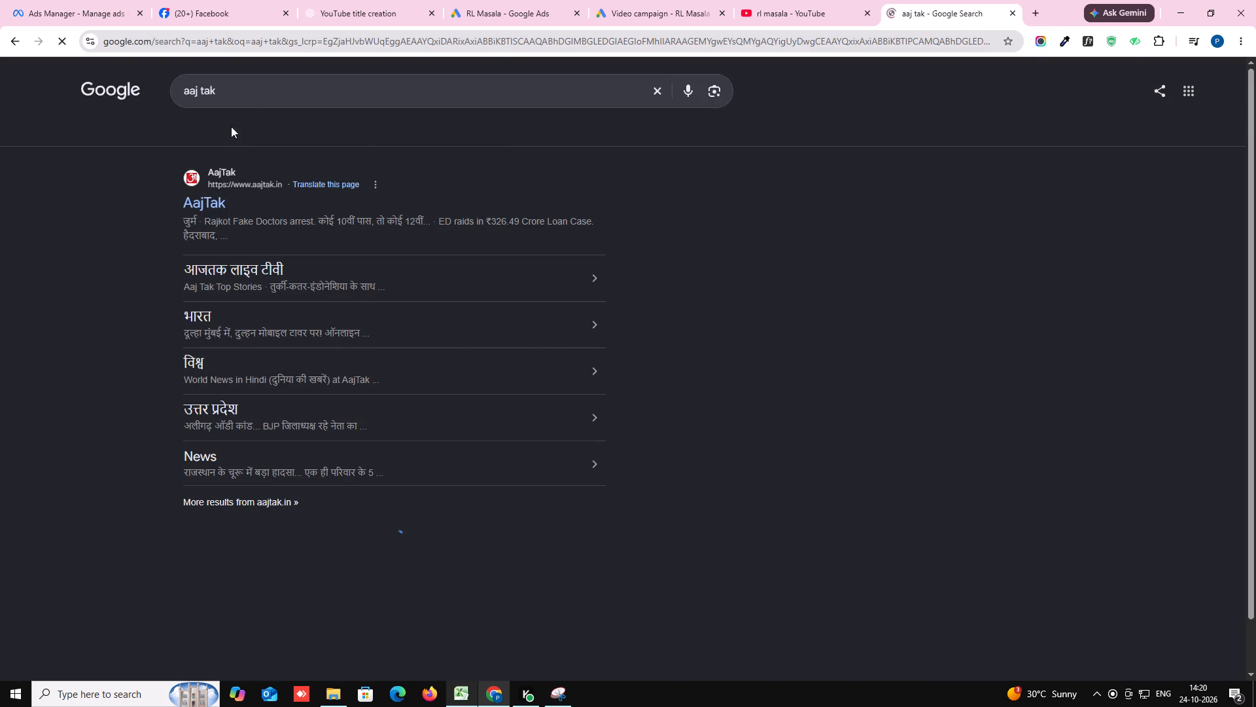
left_click(213, 196)
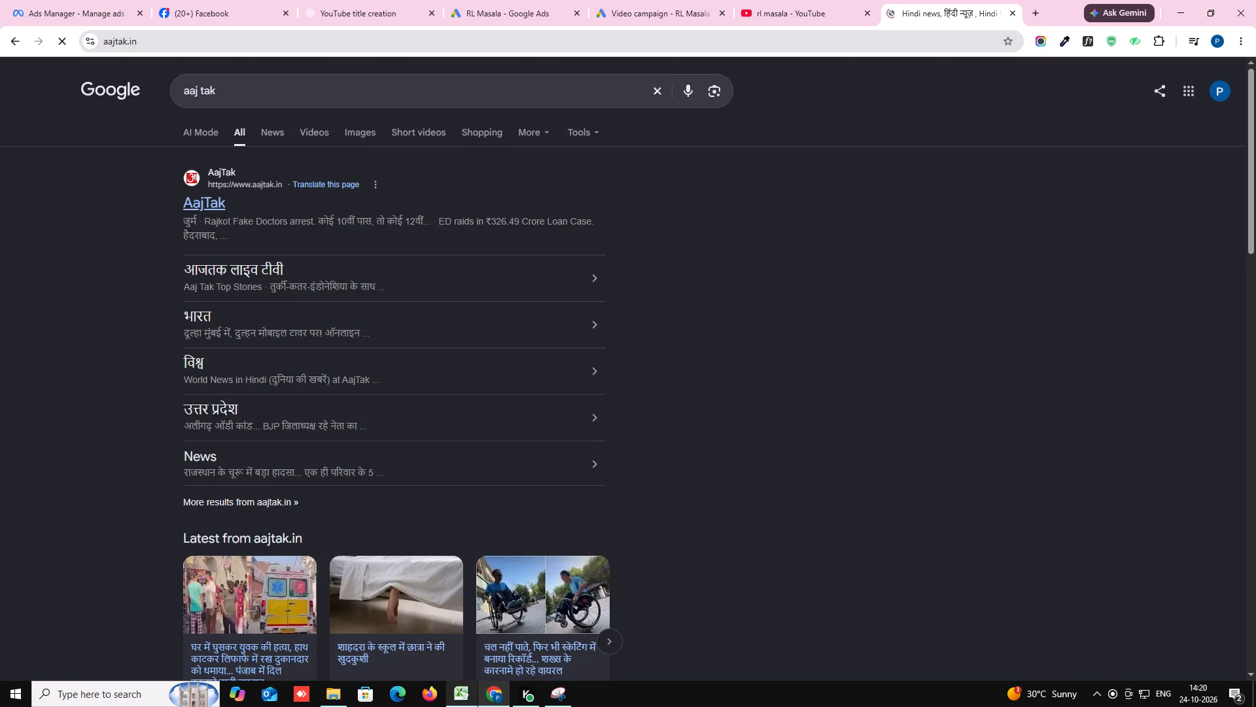
left_click(124, 39)
right_click(124, 39)
left_click(179, 163)
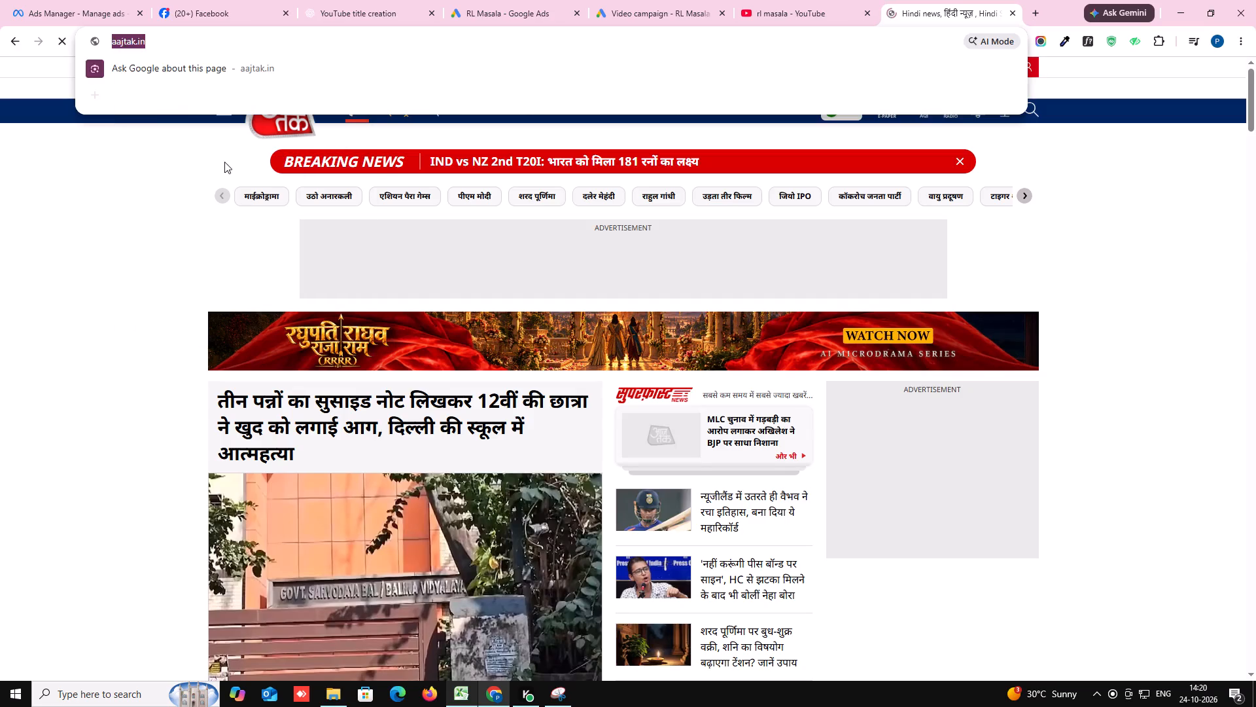
left_click(621, 8)
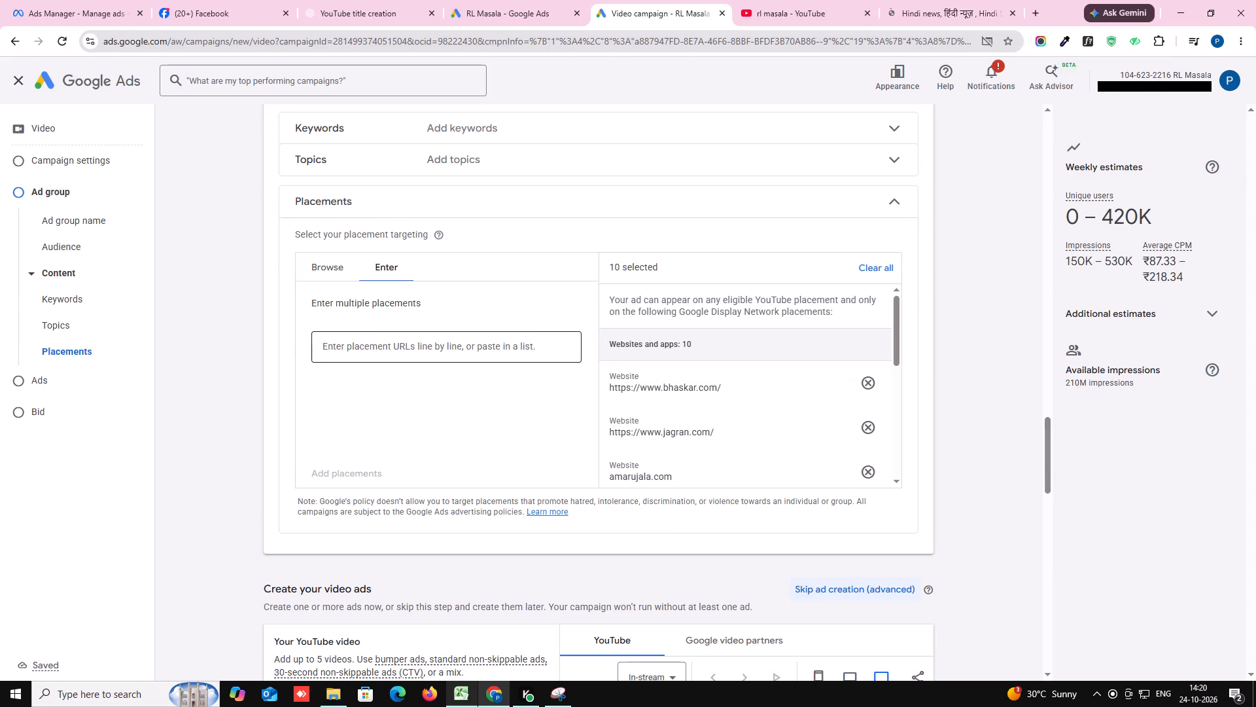
left_click(370, 345)
right_click(370, 345)
left_click(403, 492)
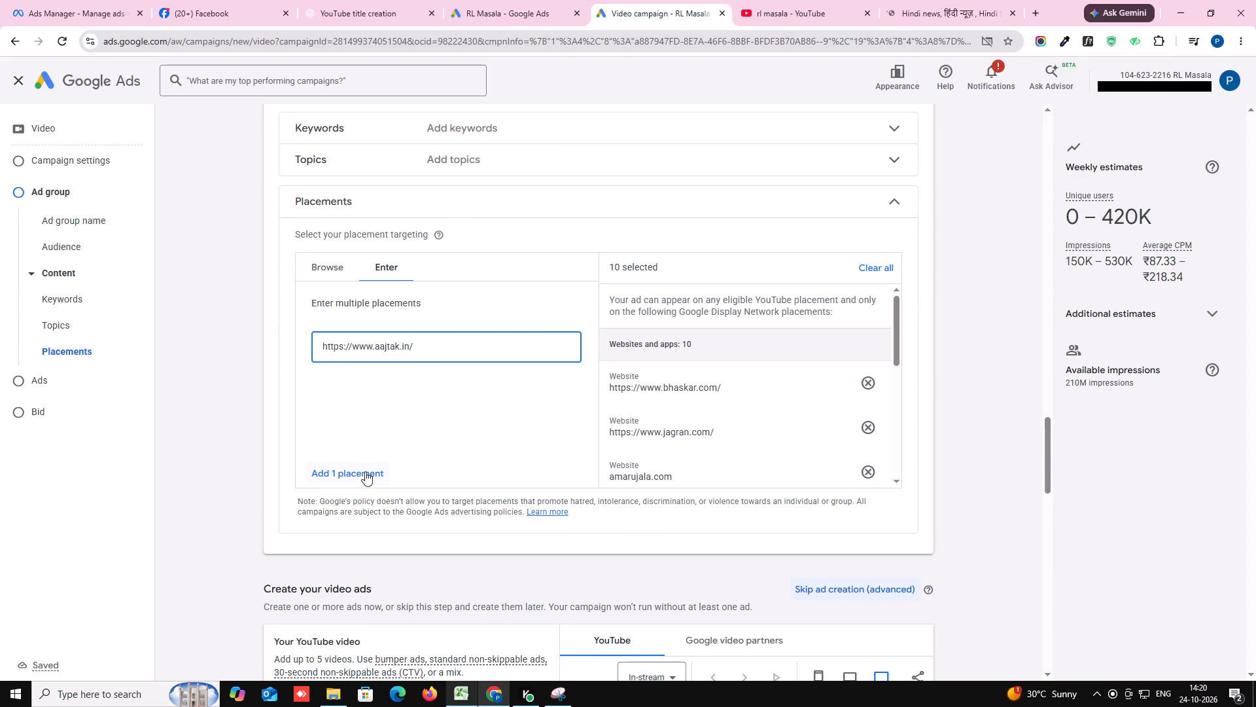
left_click(365, 471)
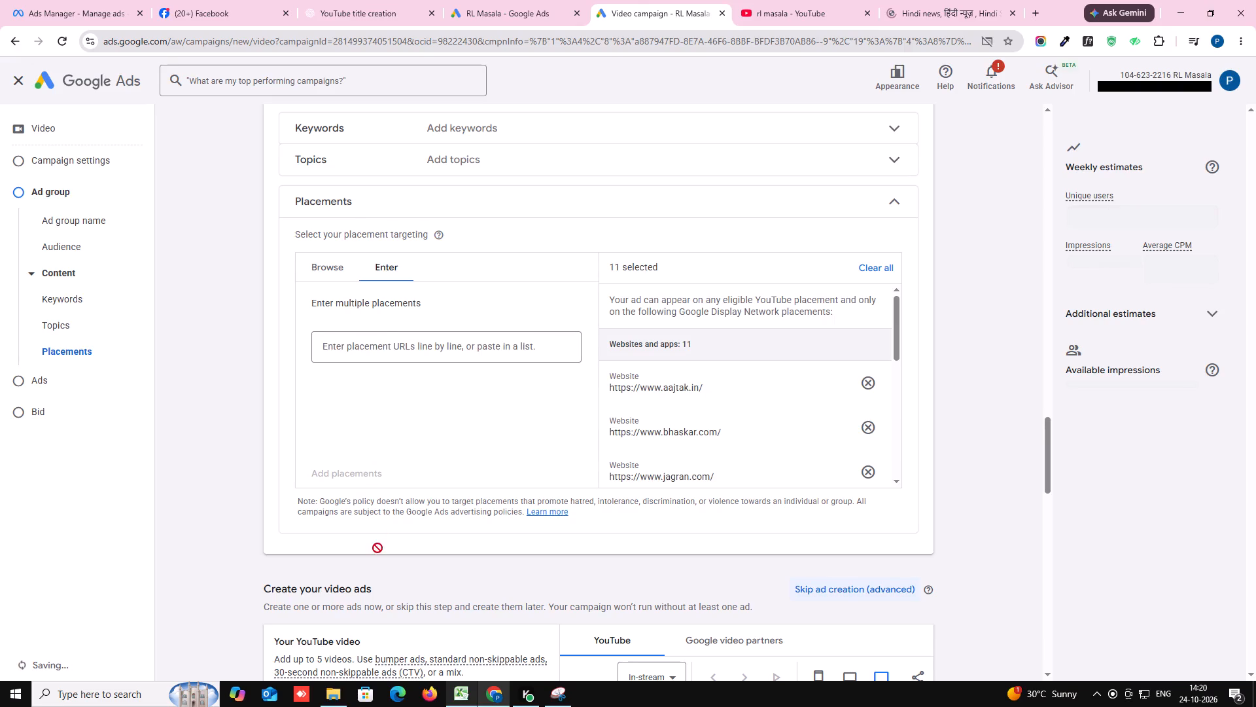
Search the web for "english to hindi typing" in the AajTak tab, open the Easy Hindi Typing website and copy its address.
left_click(917, 10)
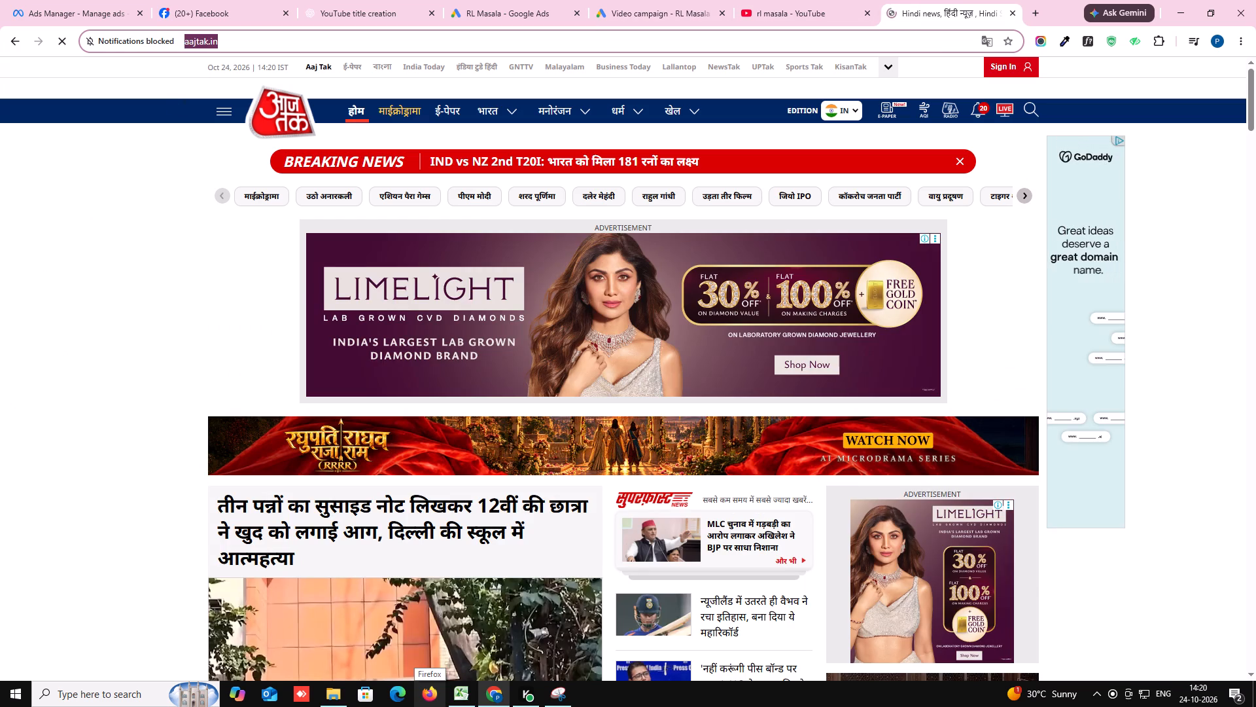
left_click(226, 39)
key("BackSpace")
key("BackSpace")
key("BackSpace")
key("BackSpace")
key("BackSpace")
key("BackSpace")
key("BackSpace")
key("BackSpace")
key("BackSpace")
key("BackSpace")
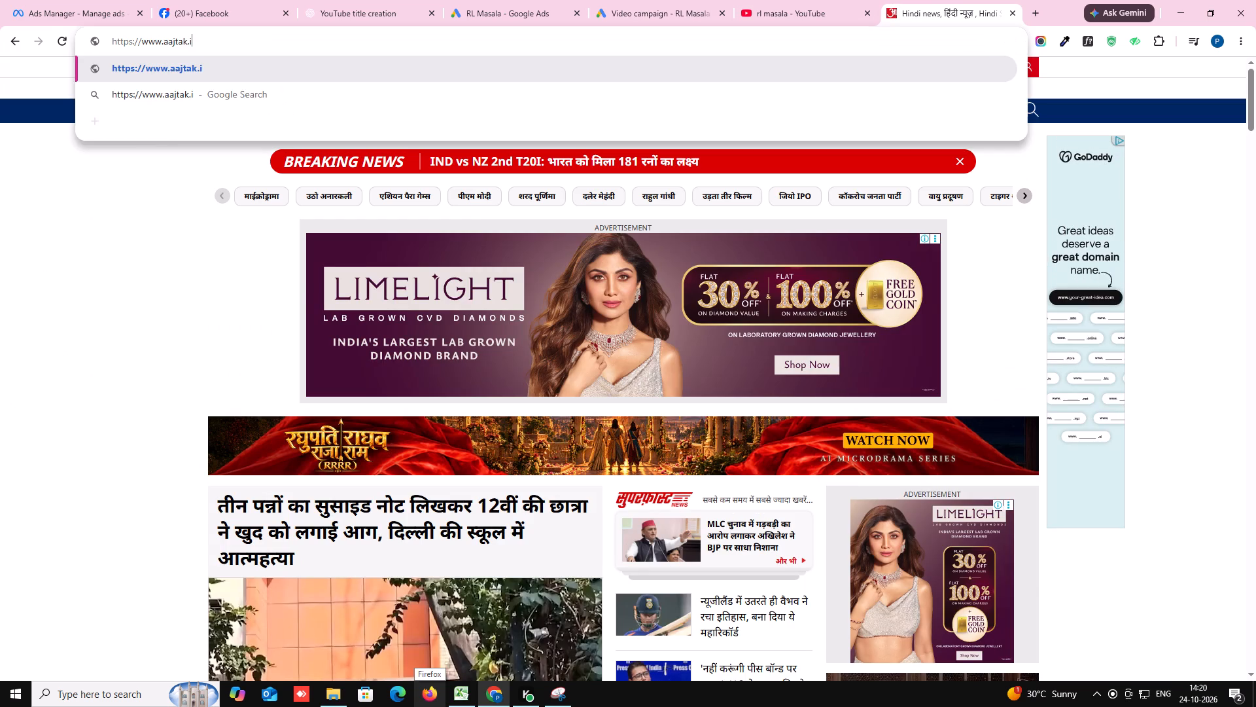
key("BackSpace")
key("BackSpace")
key("BackSpace")
key("BackSpace")
key("BackSpace")
key("BackSpace")
key("BackSpace")
key("BackSpace")
key("BackSpace")
key("BackSpace")
key("BackSpace")
key("BackSpace")
key("BackSpace")
key("BackSpace")
key("BackSpace")
key("BackSpace")
key("BackSpace")
key("BackSpace")
key("BackSpace")
key("BackSpace")
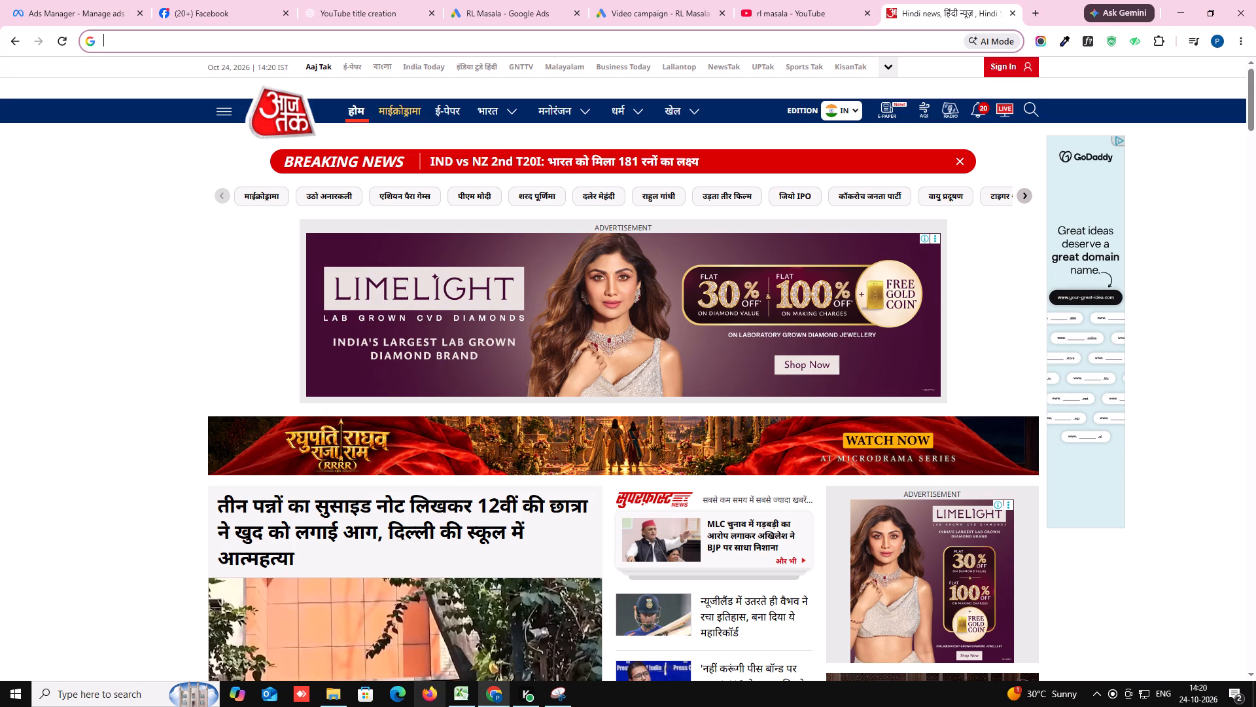
type("english to")
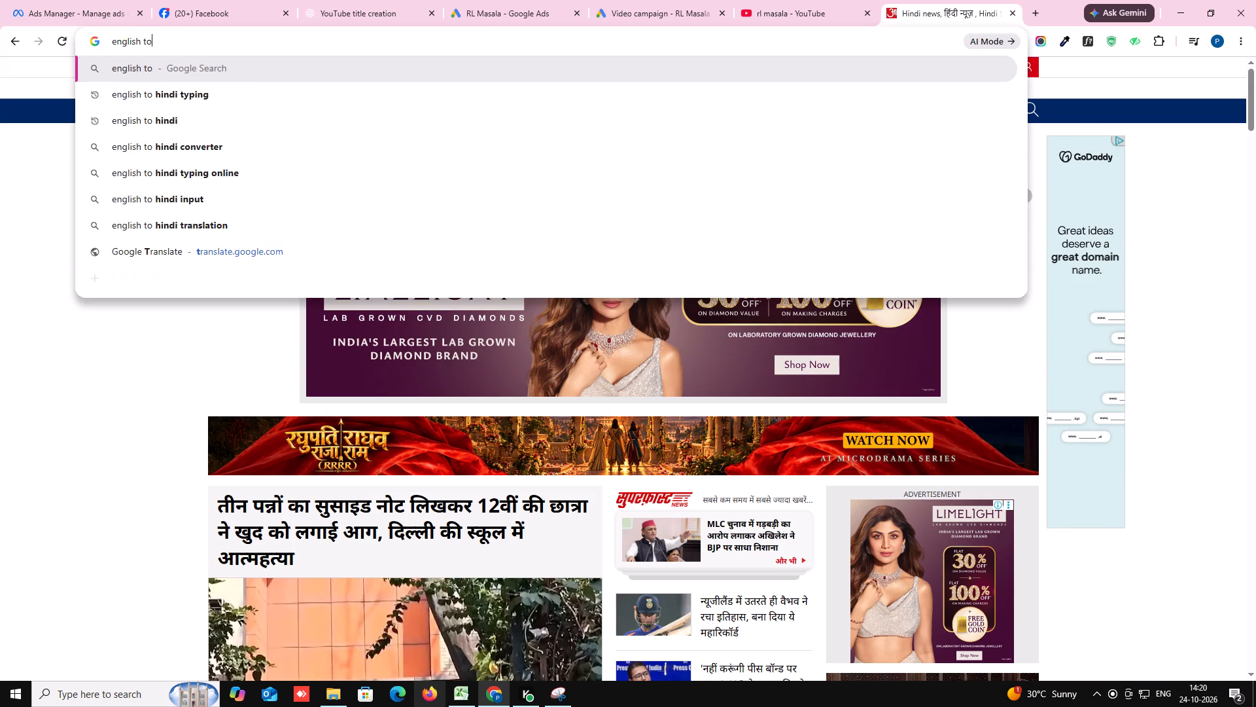
key("space")
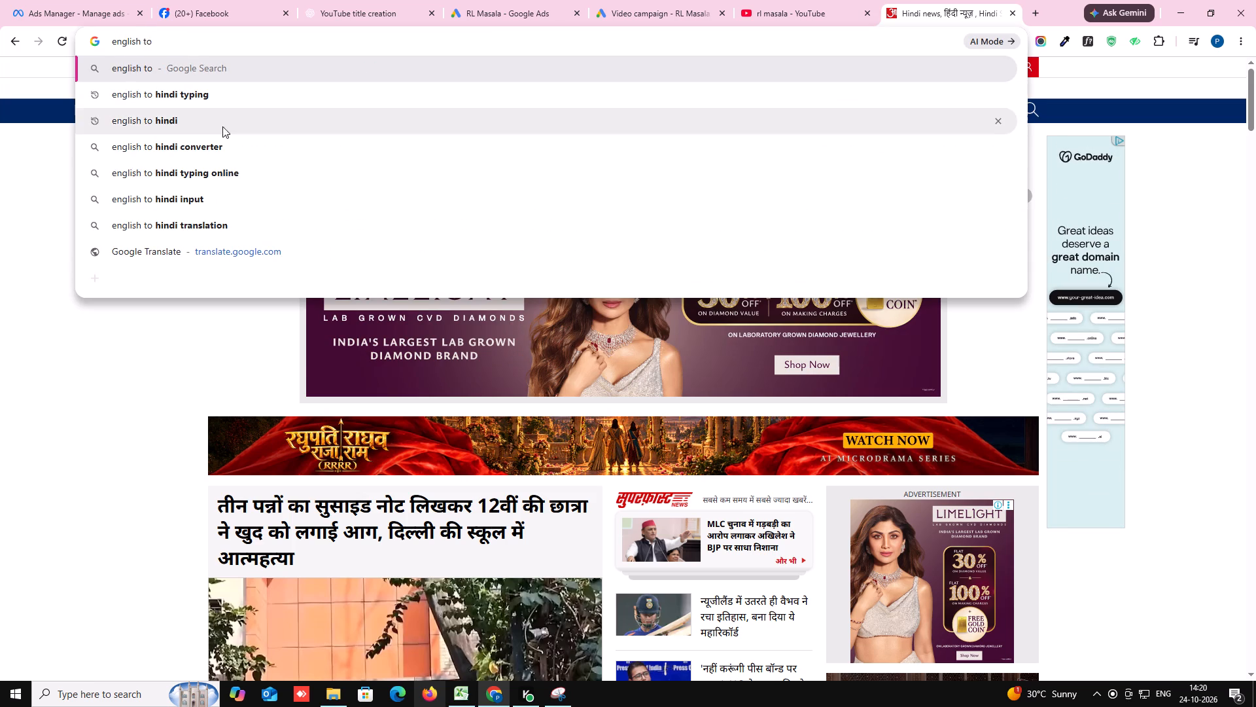
left_click(187, 88)
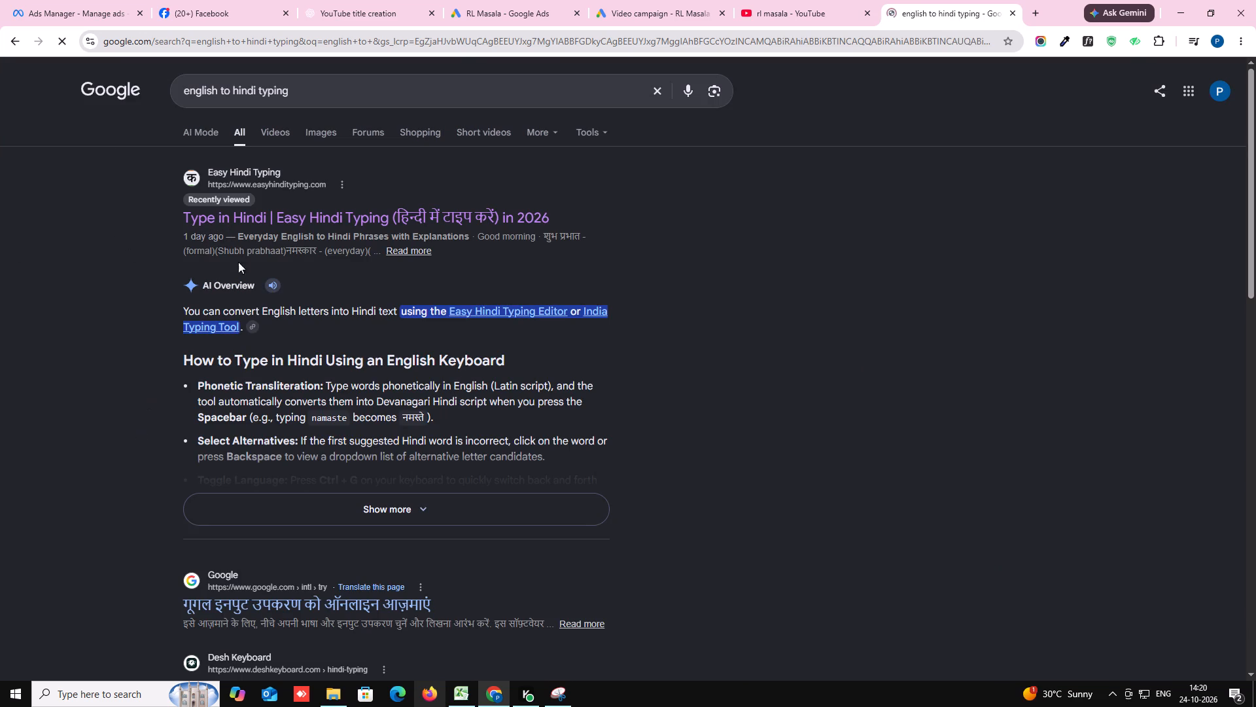
scroll(150, 250, "down", 1)
scroll(150, 250, "up", 3)
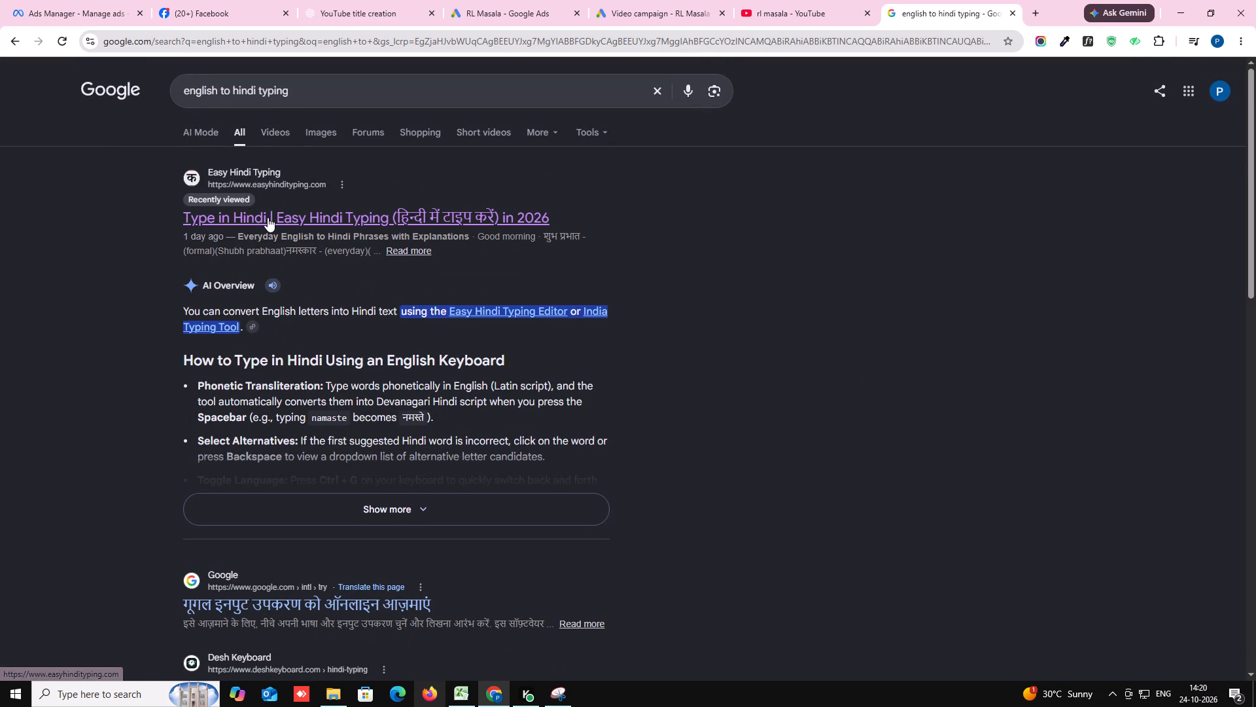
left_click(268, 217)
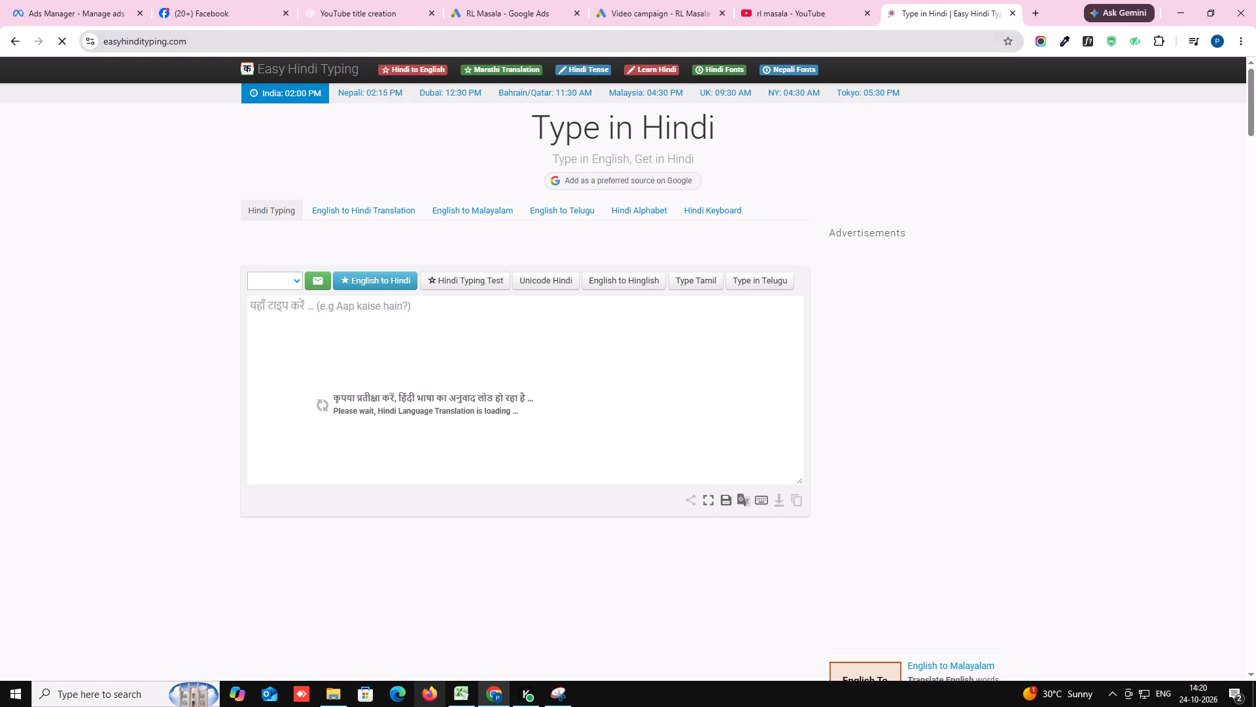
left_click(153, 41)
right_click(153, 41)
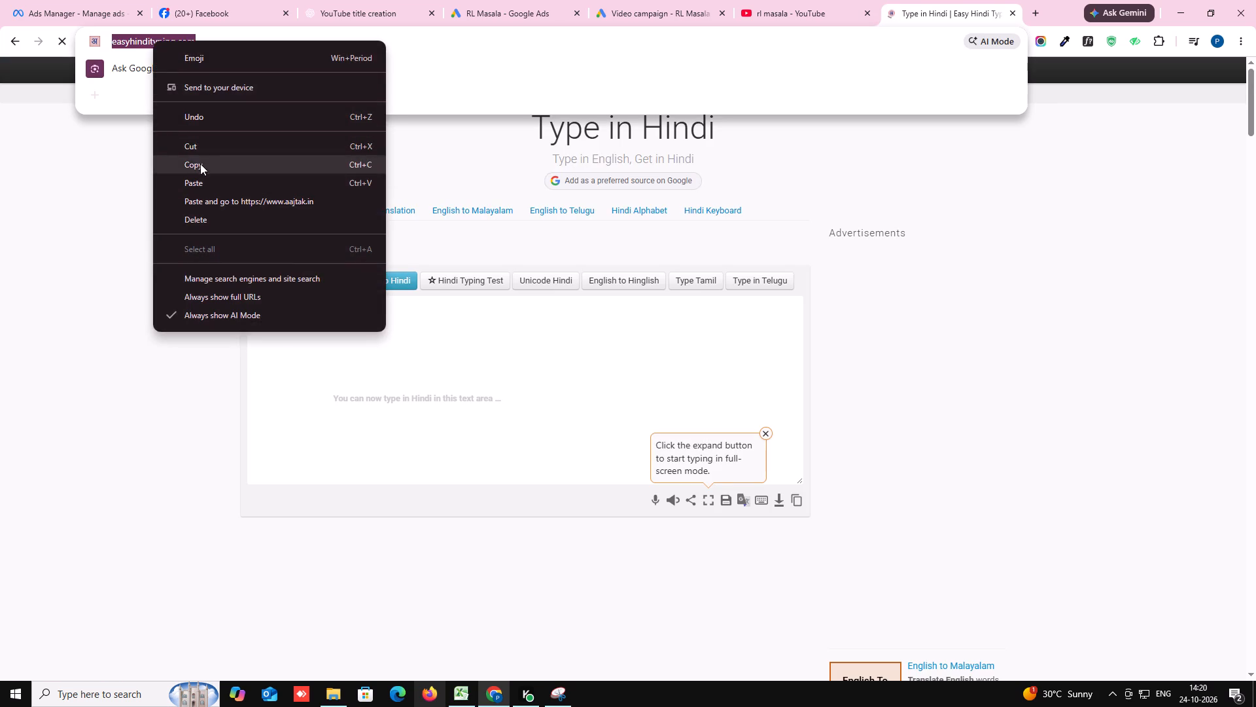
left_click(200, 164)
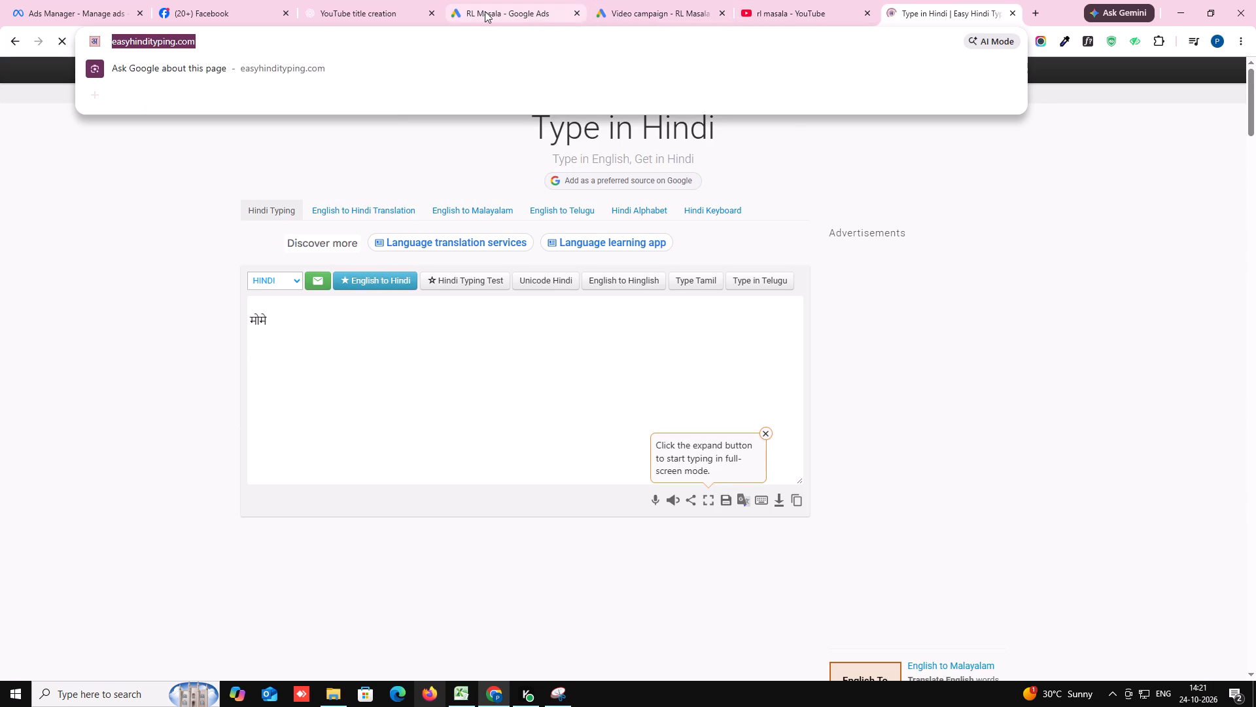
left_click(525, 1)
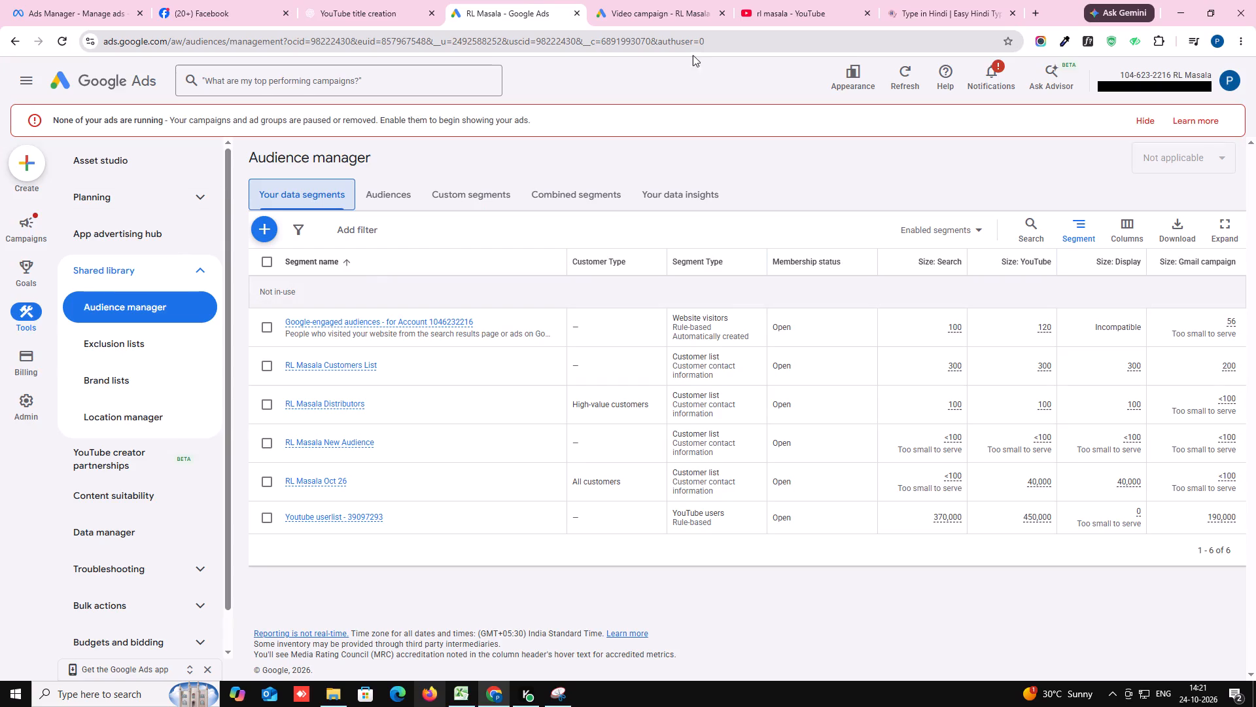
left_click(640, 8)
right_click(404, 350)
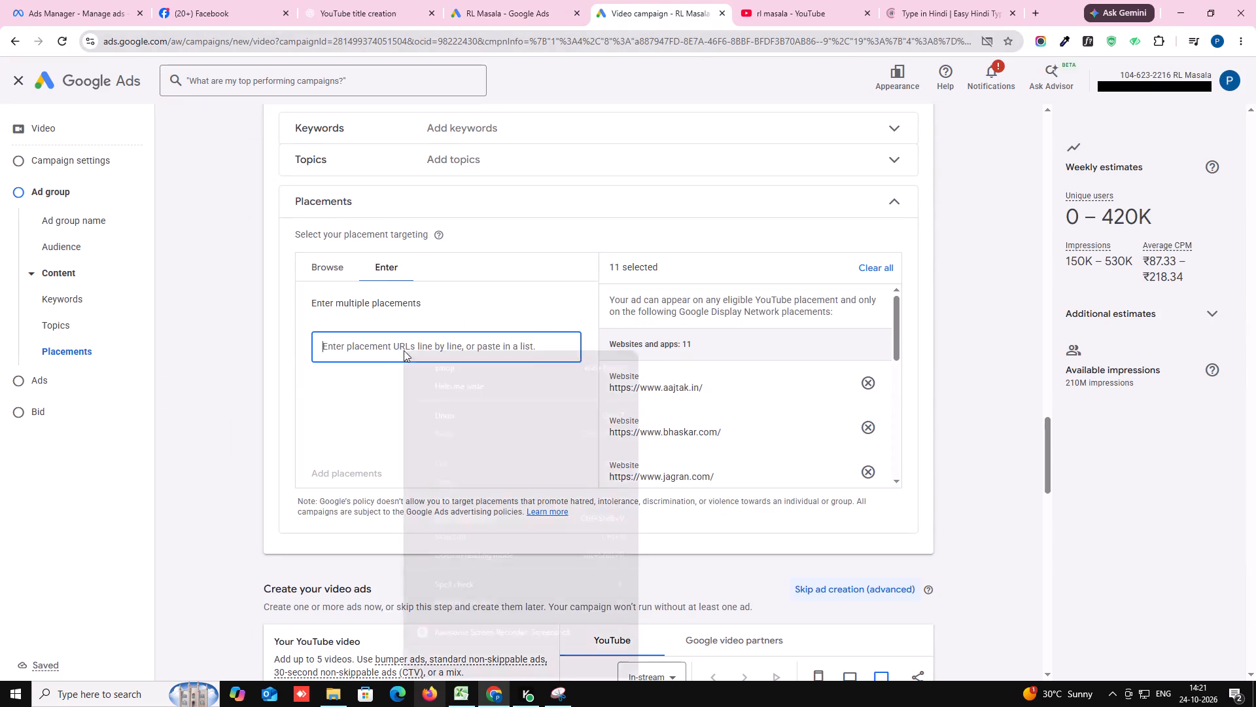
left_click(440, 500)
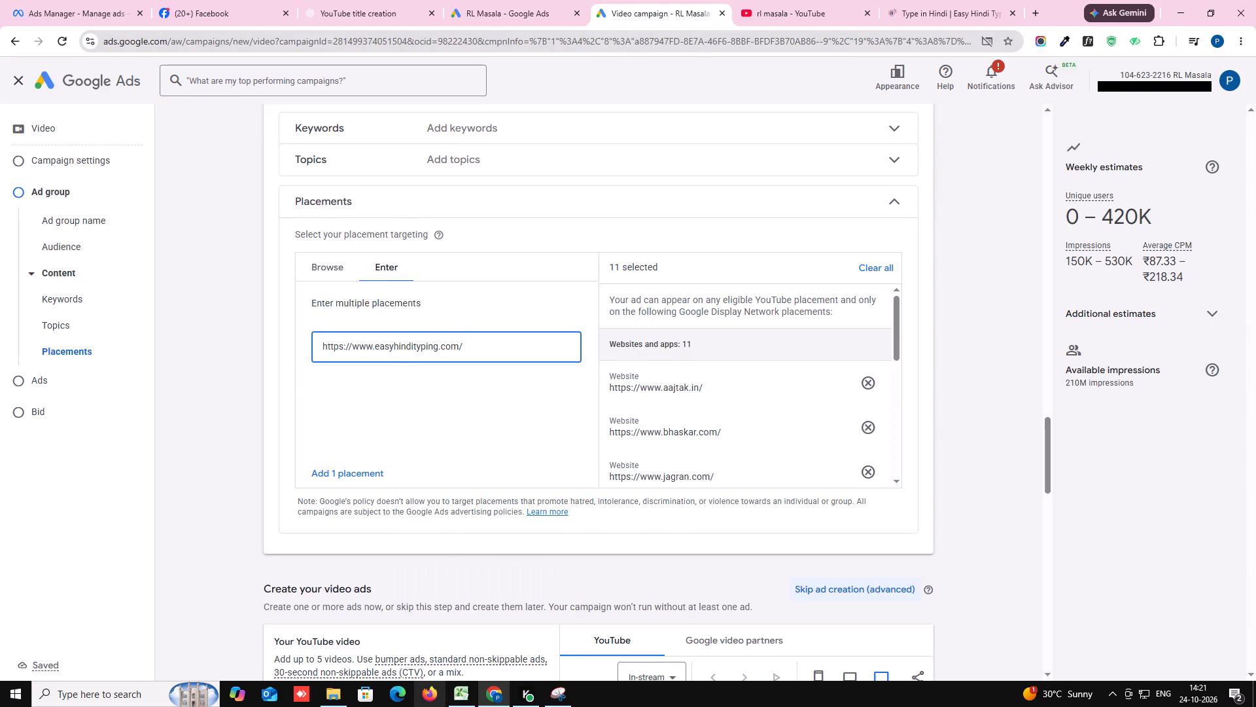
left_click(357, 471)
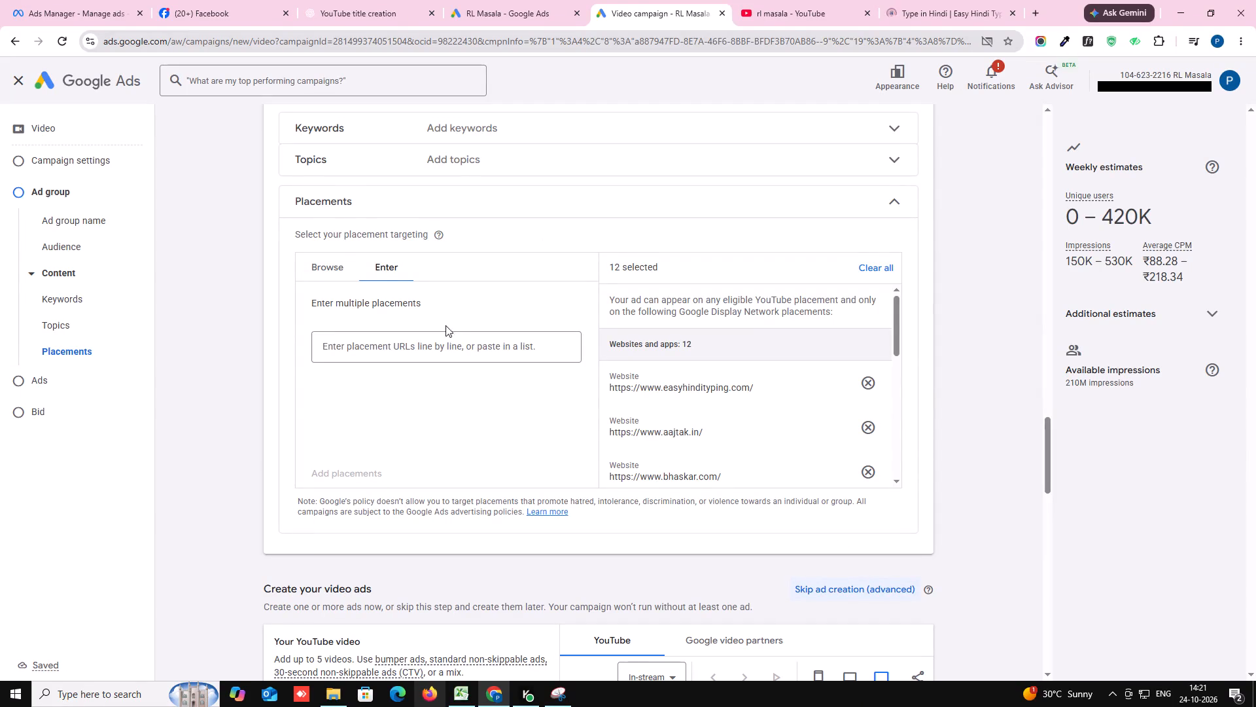
In the Easy Hindi Typing tab, dismiss the ad, look up "video compressor", open FreeConvert's Video Compressor page and copy its address.
left_click(937, 10)
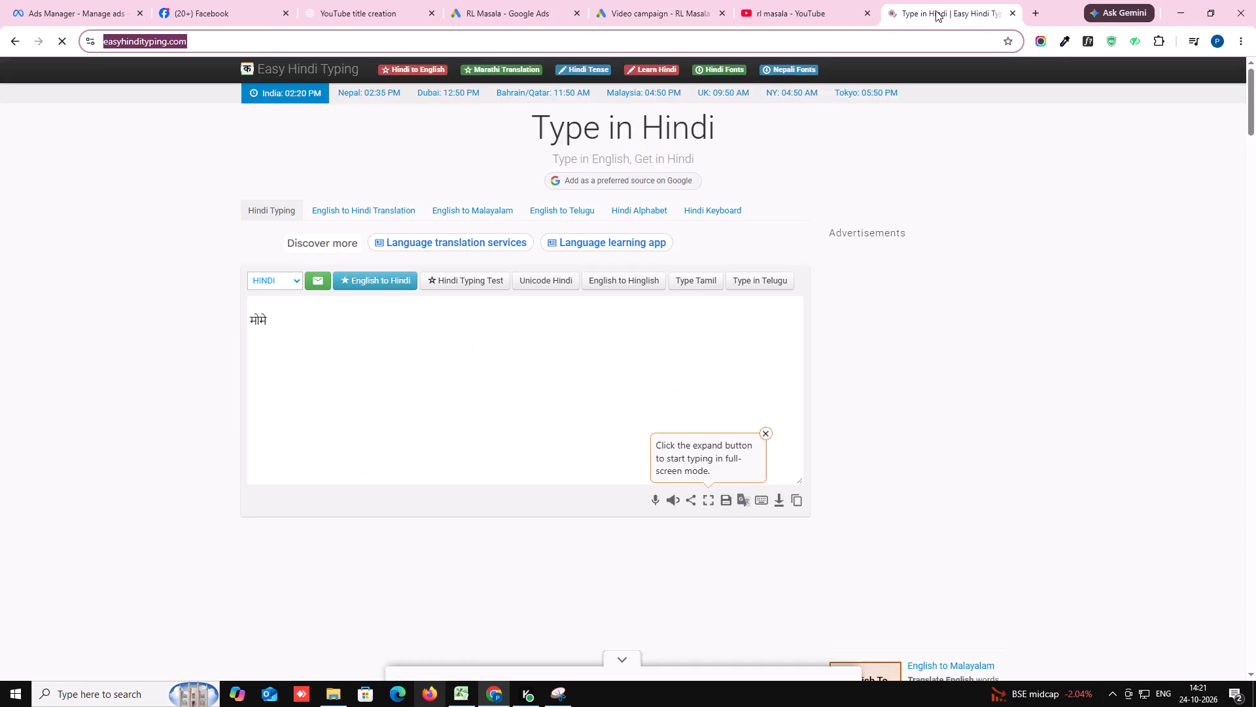
left_click(712, 153)
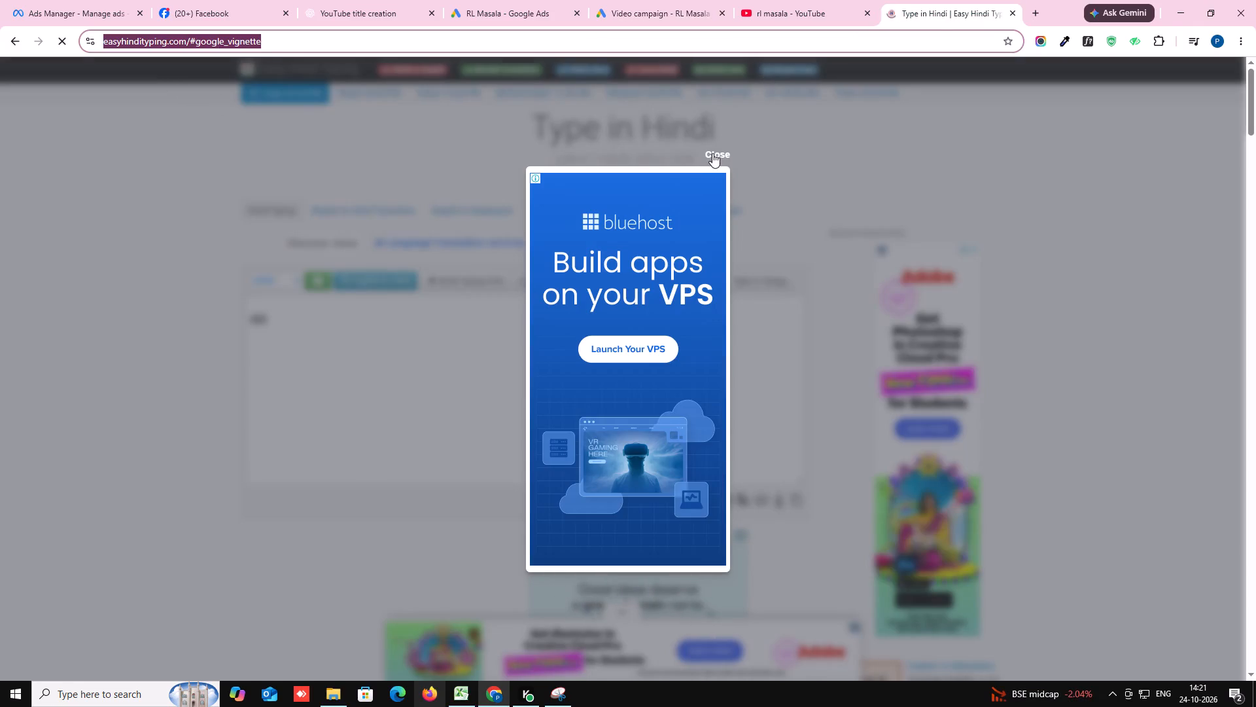
left_click(162, 41)
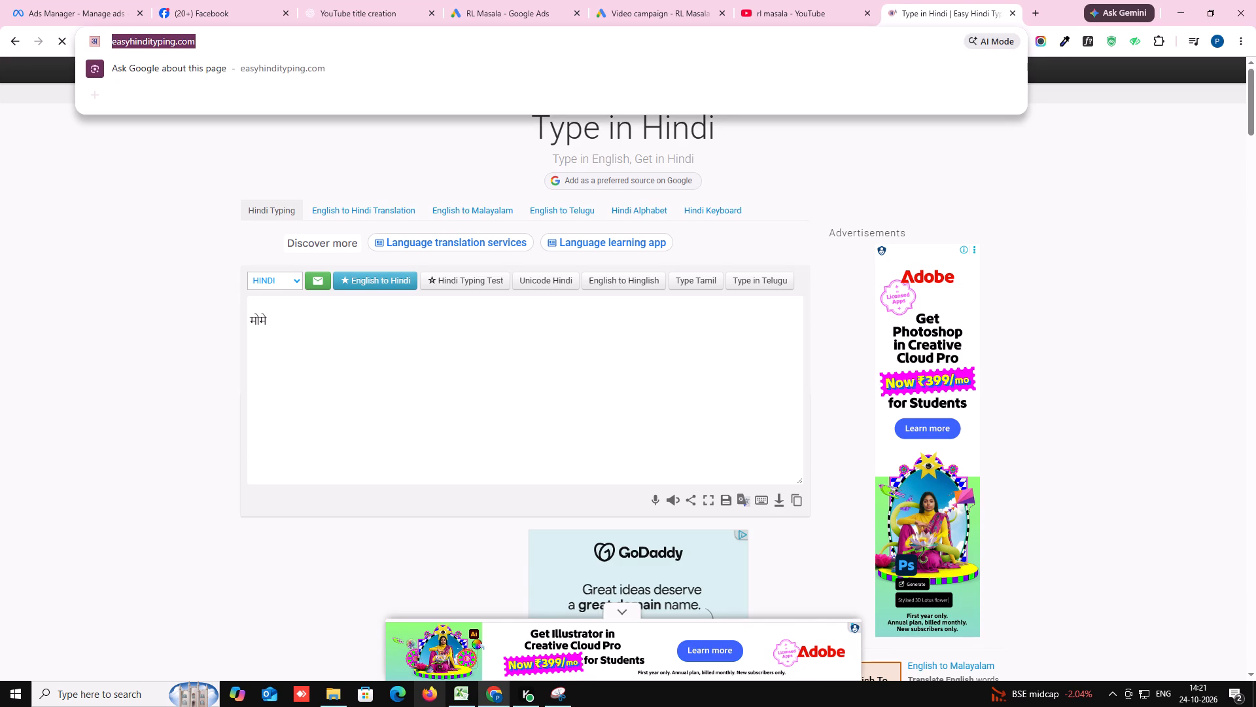
type("video compressor")
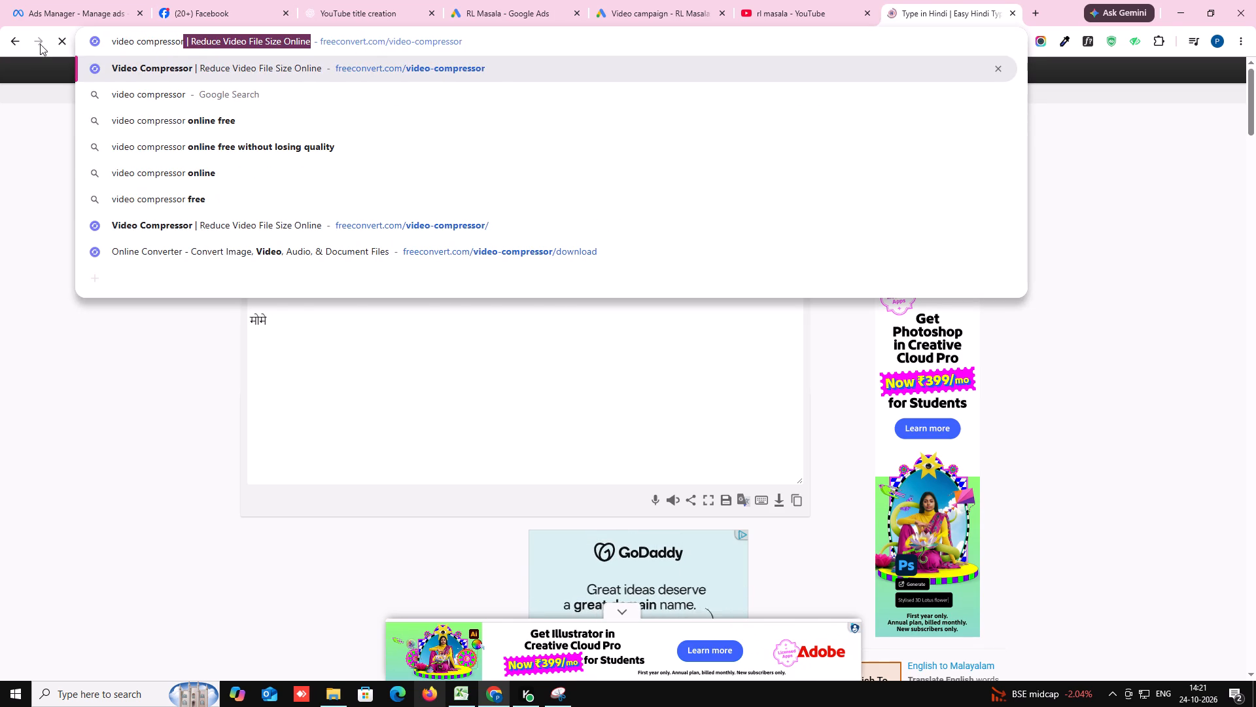
left_click(128, 74)
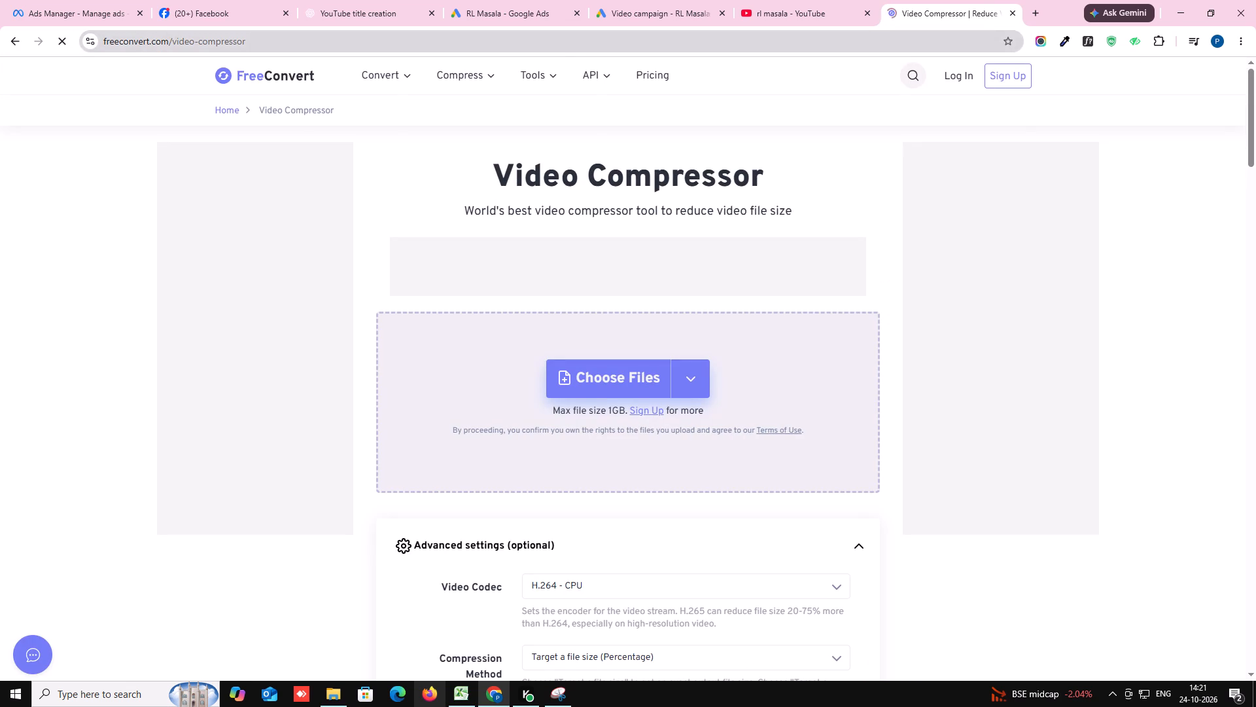
left_click(167, 39)
right_click(167, 39)
left_click(208, 160)
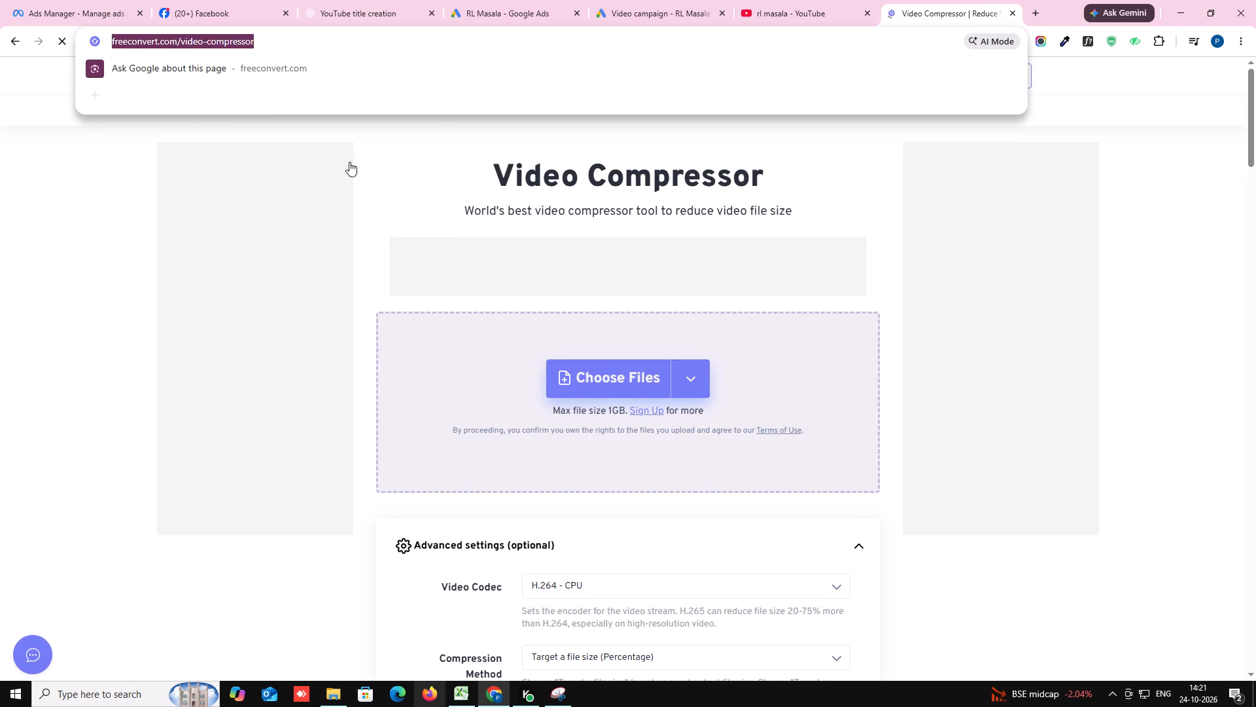
left_click(527, 10)
left_click(655, 14)
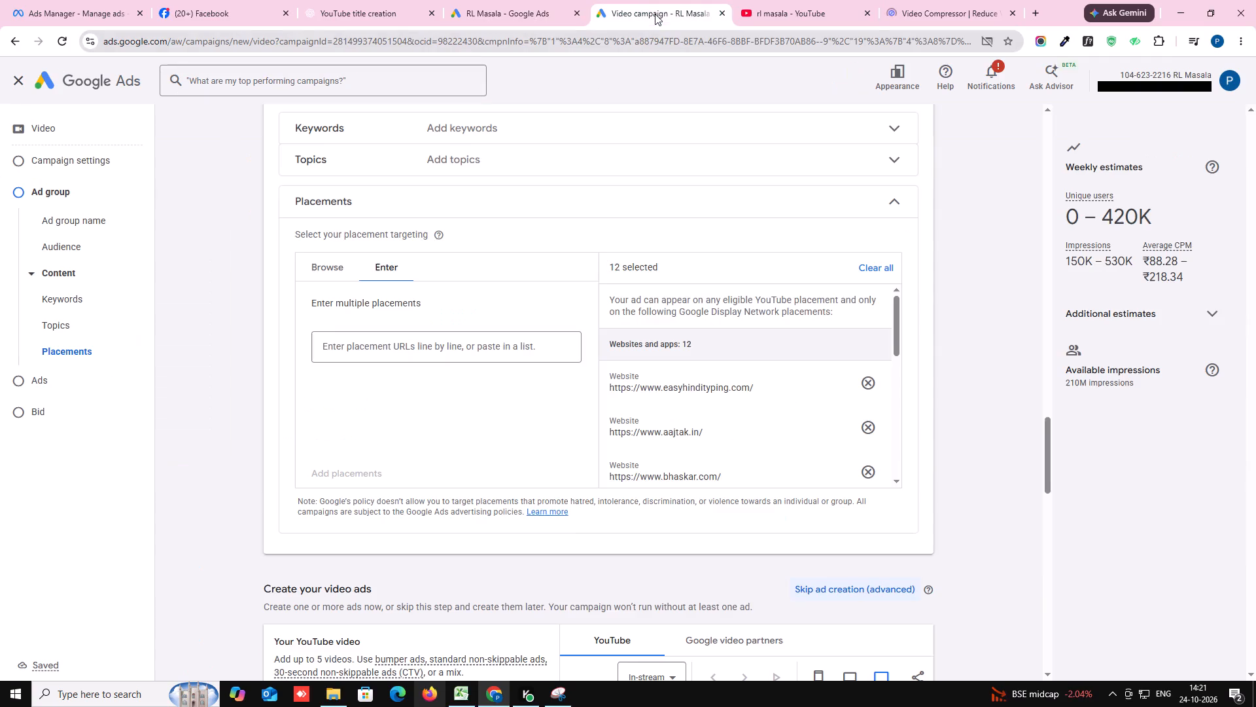
left_click(432, 342)
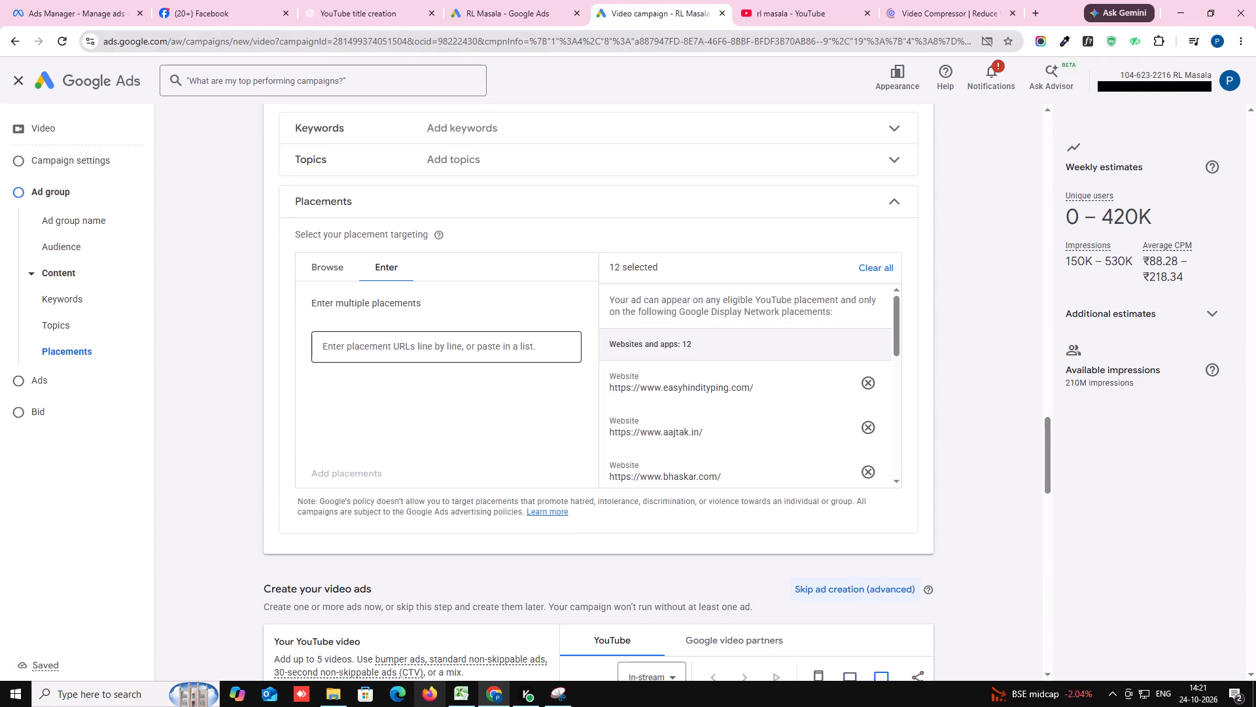
left_click(432, 346)
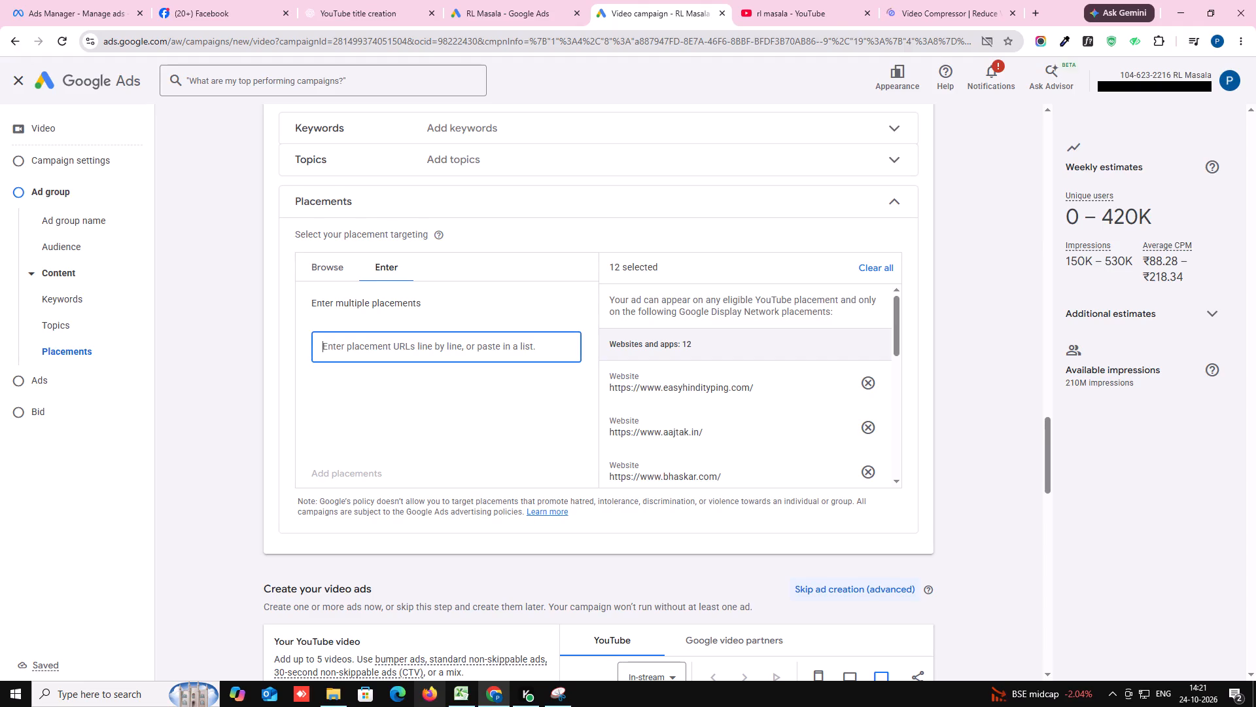
right_click(421, 346)
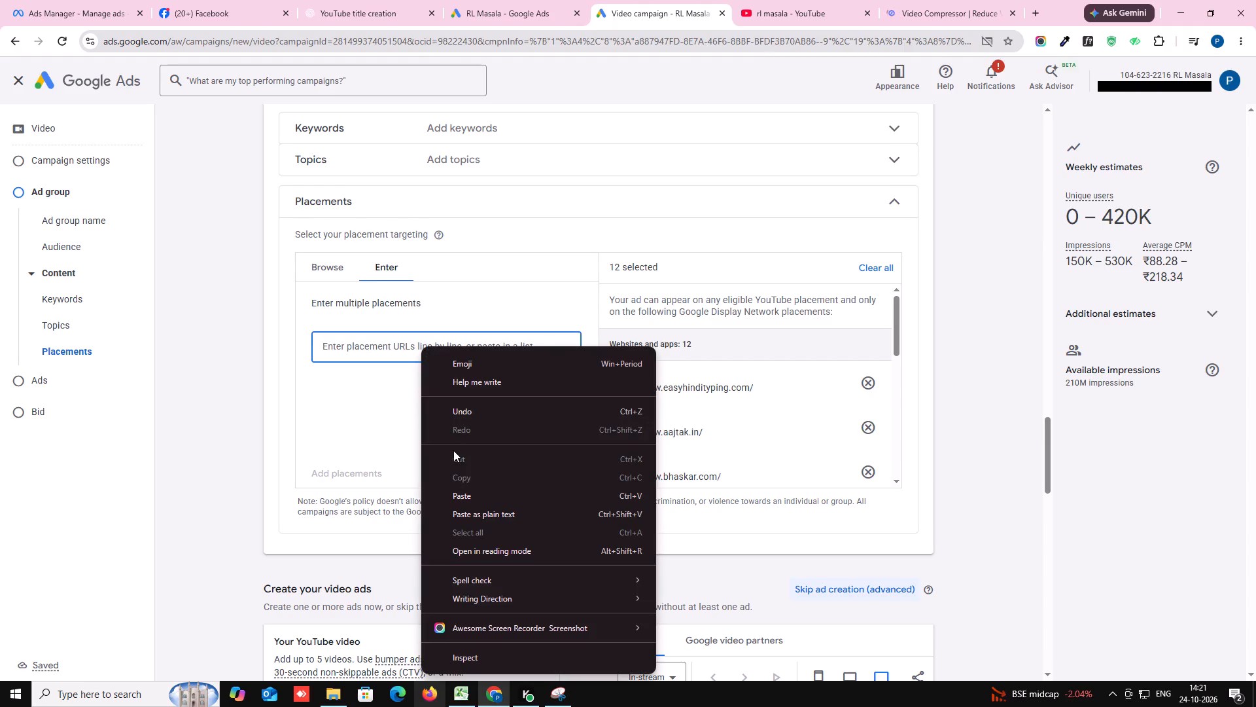
left_click(455, 494)
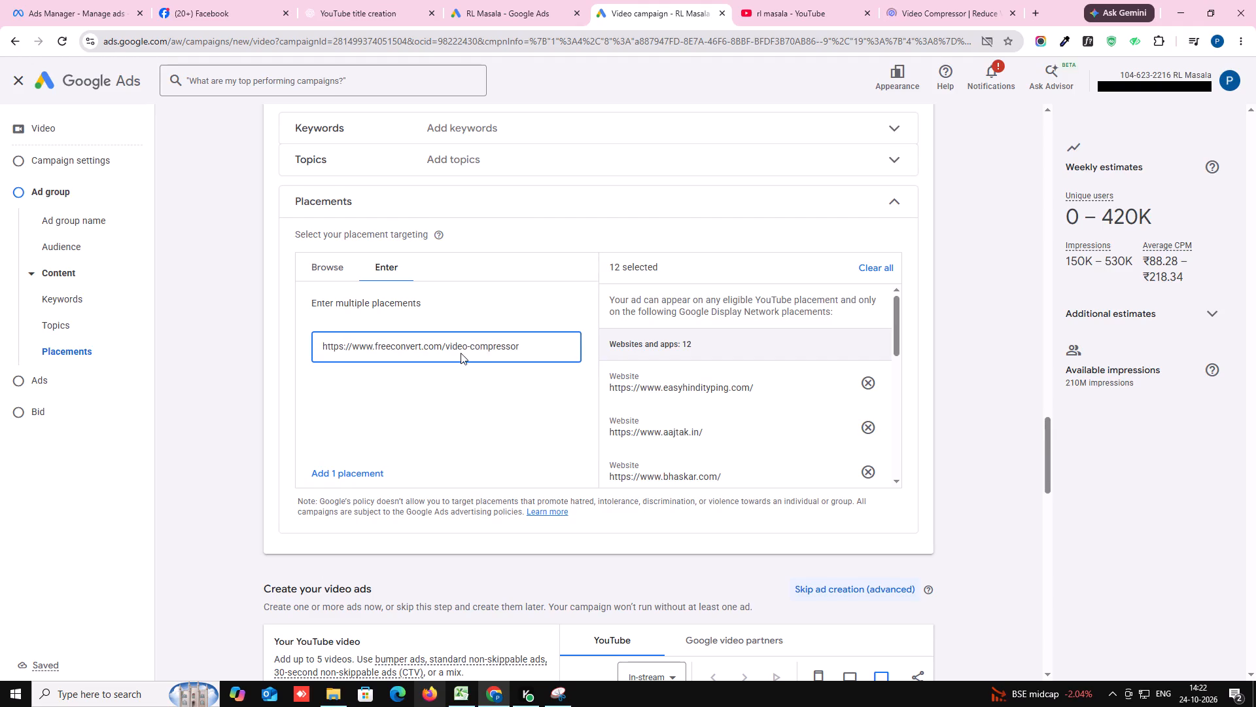
left_click(340, 475)
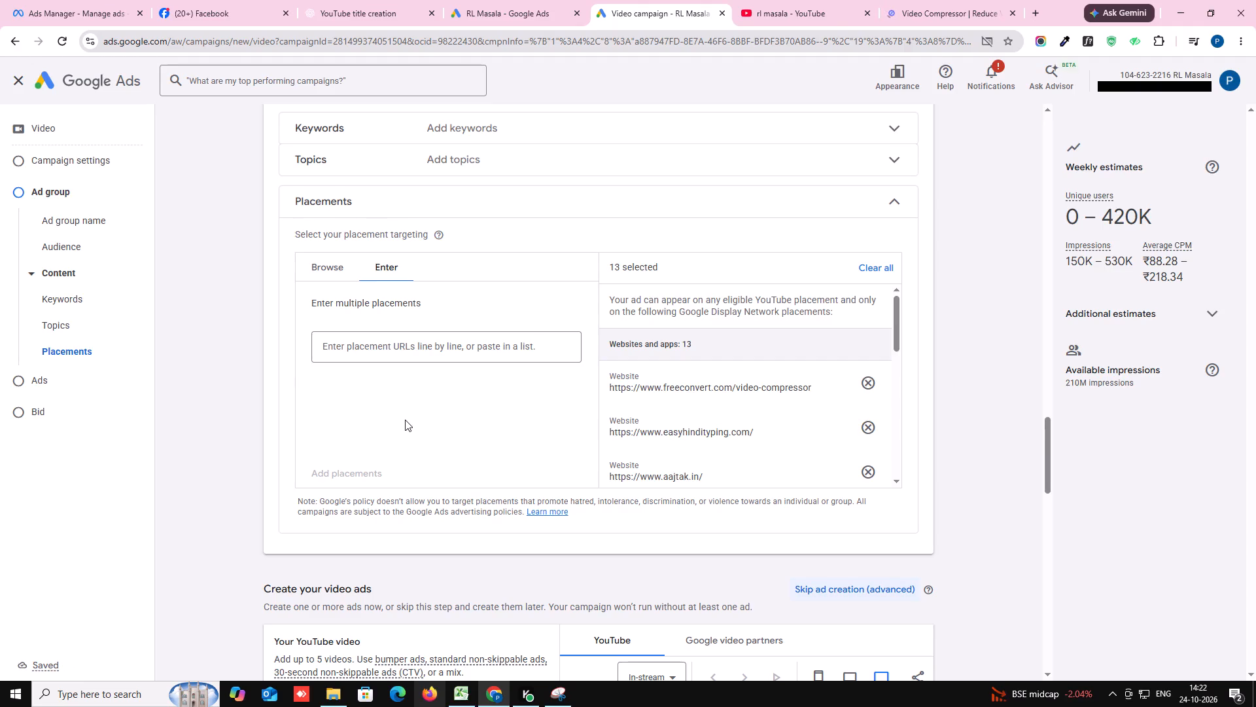
In the FreeConvert tab, look up FirstCry, open the firstcry.com website and copy its address.
left_click(902, 12)
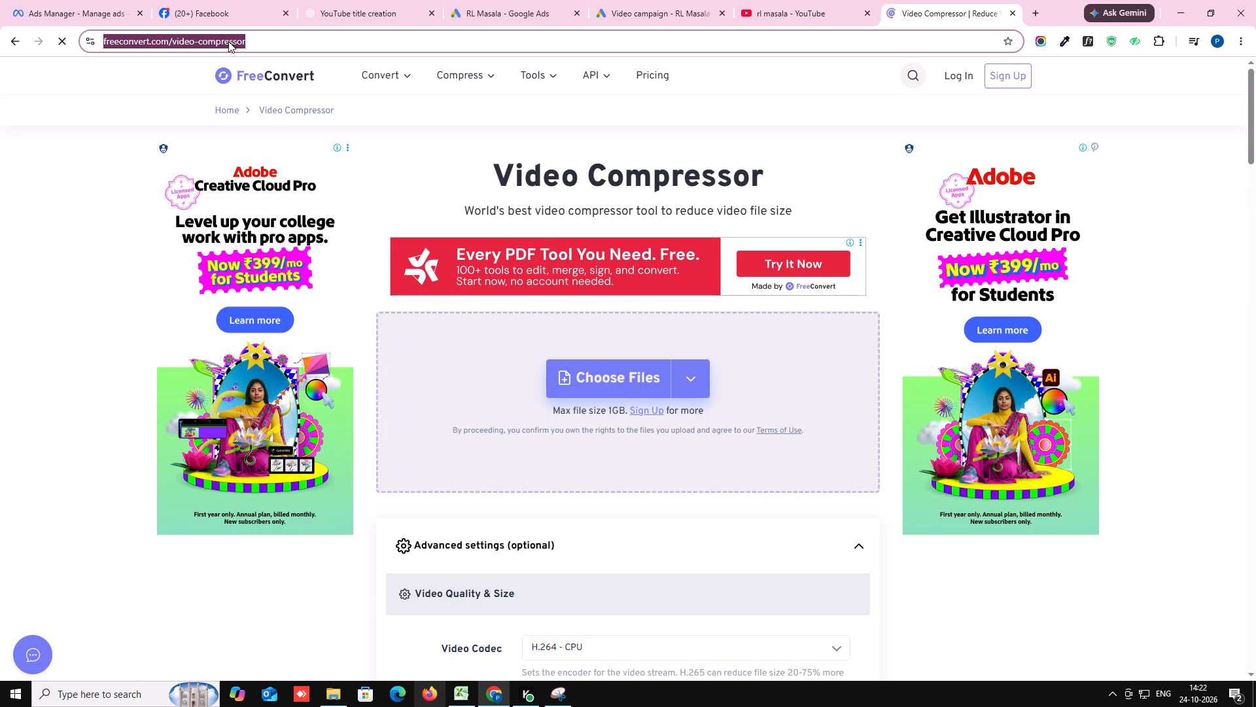
type("firdt")
key("space")
type("cry")
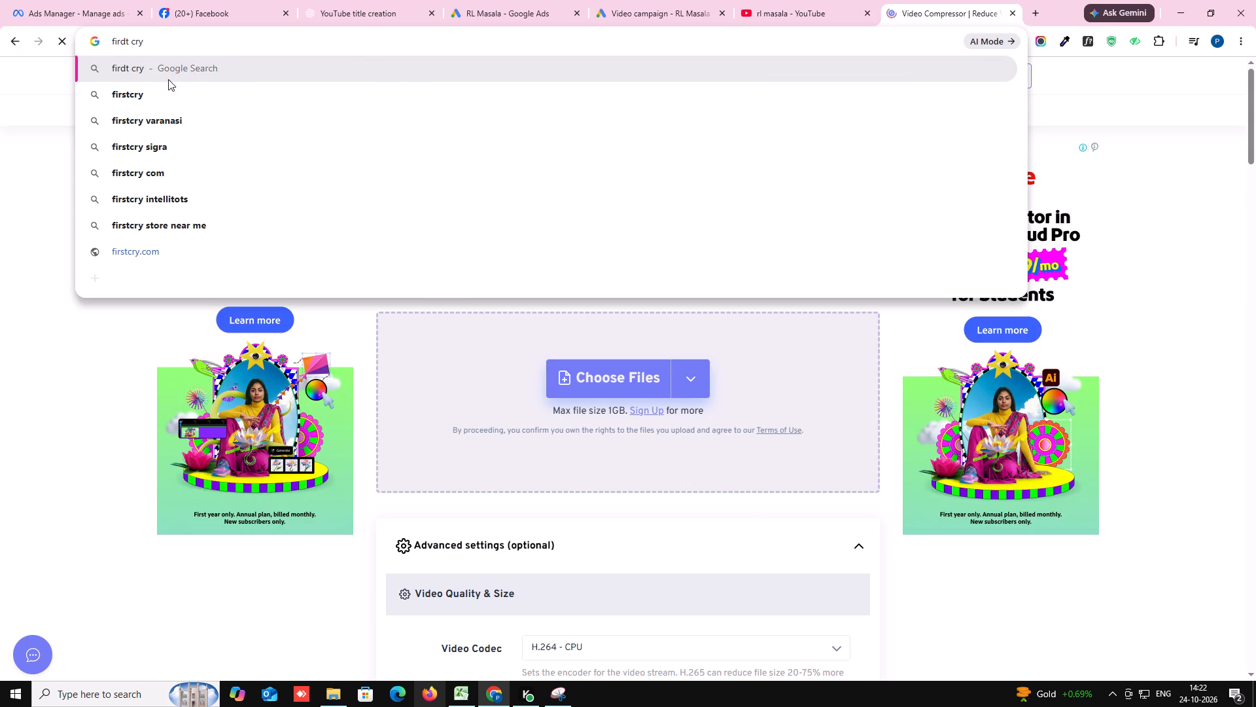
left_click(164, 245)
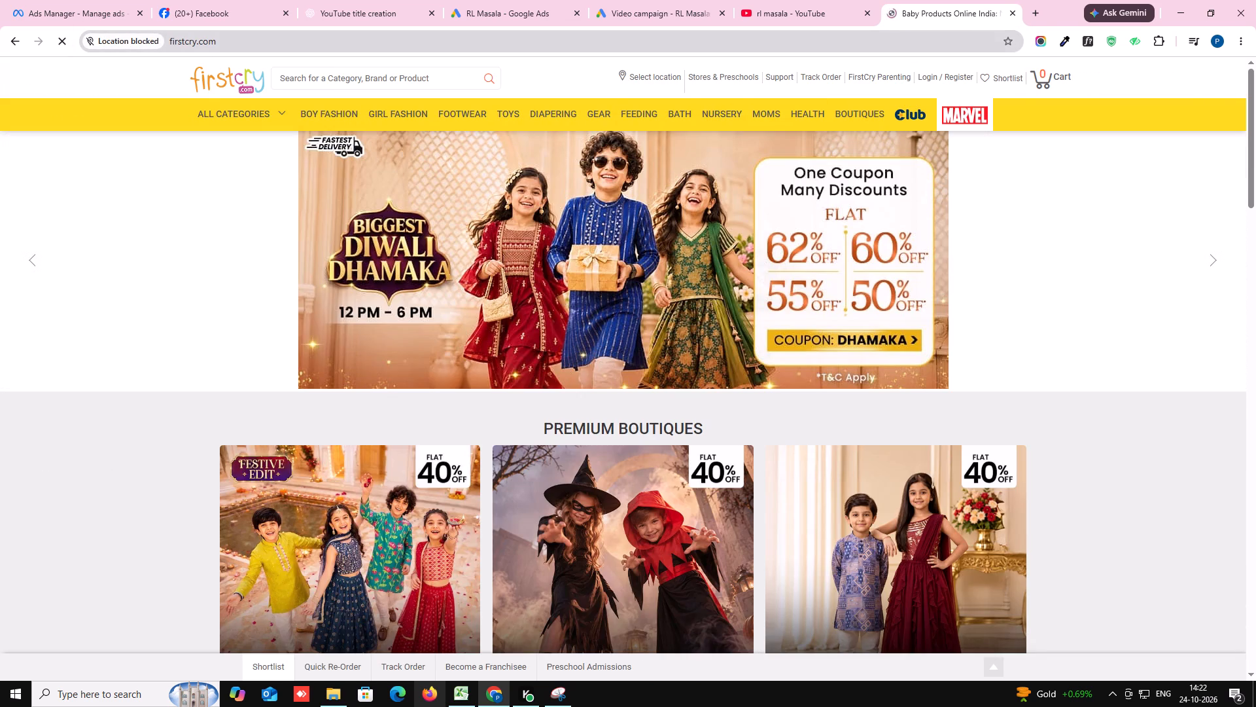
left_click(192, 39)
right_click(192, 39)
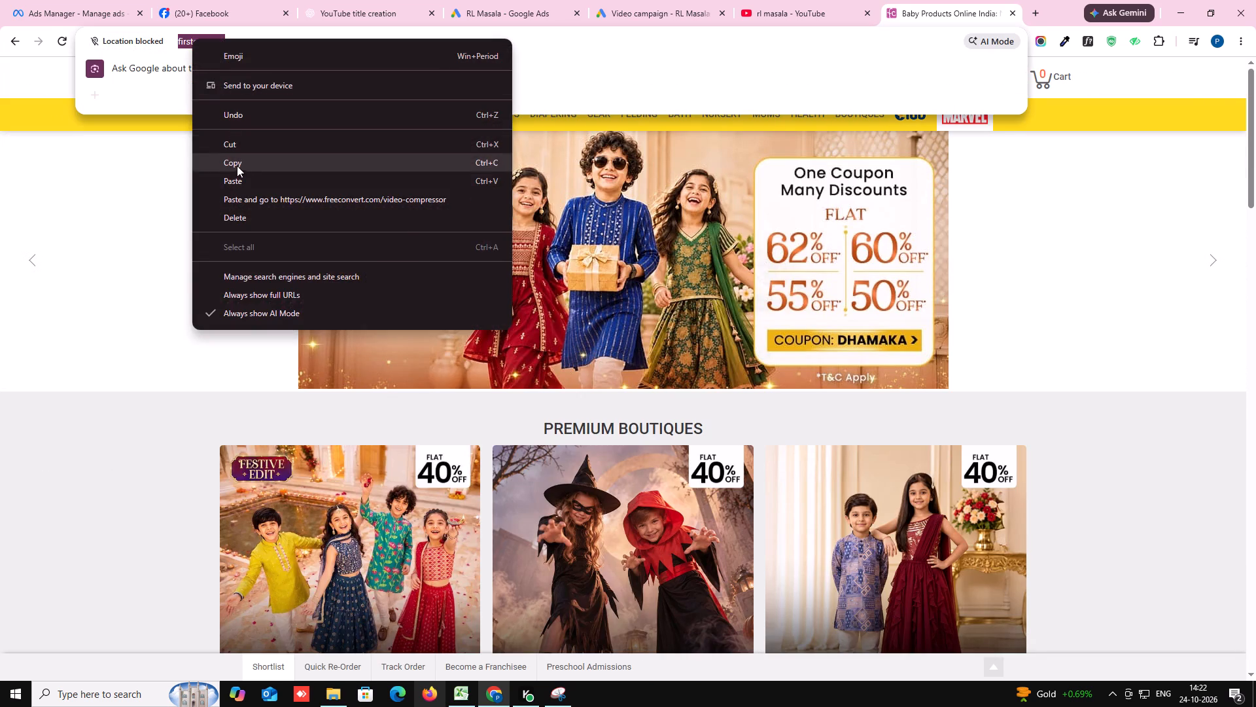
left_click(237, 167)
Look through the FirstCry home page, open the Halloween "Spooky & Stylish" boutique and dismiss its coupon offer.
left_click_drag(1023, 246, 1030, 226)
scroll(678, 300, "down", 10)
scroll(502, 302, "down", 6)
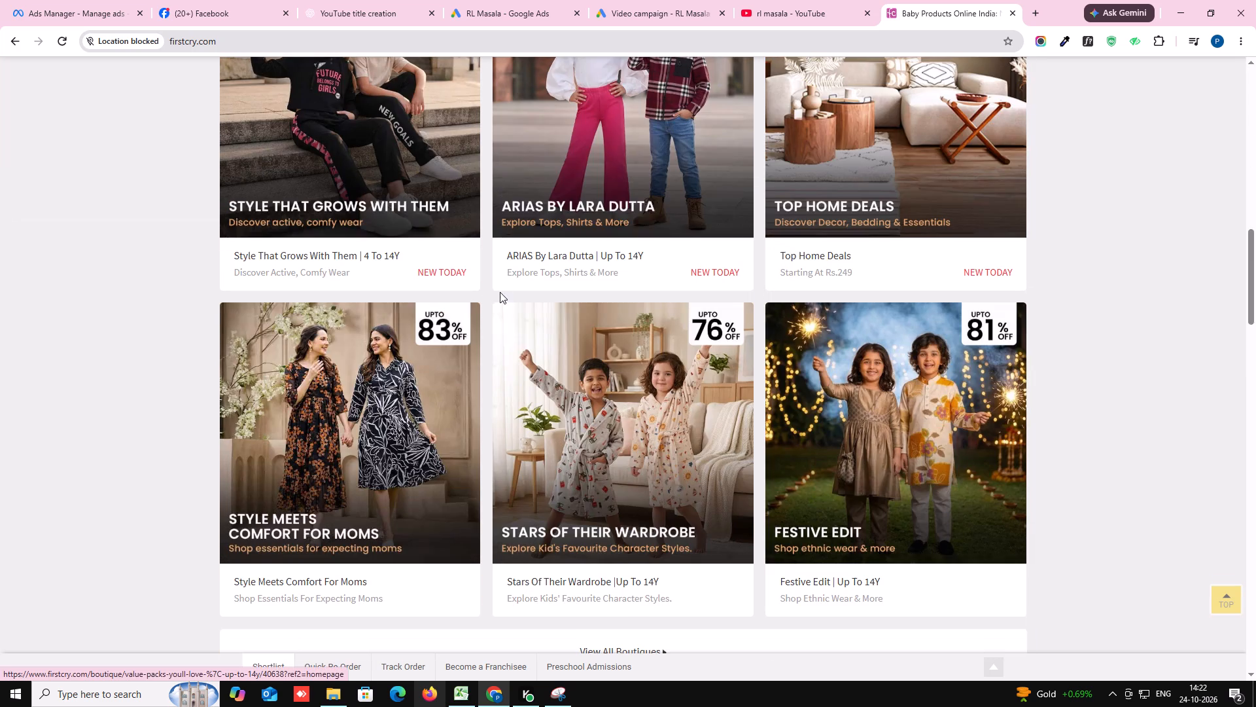
scroll(491, 284, "up", 18)
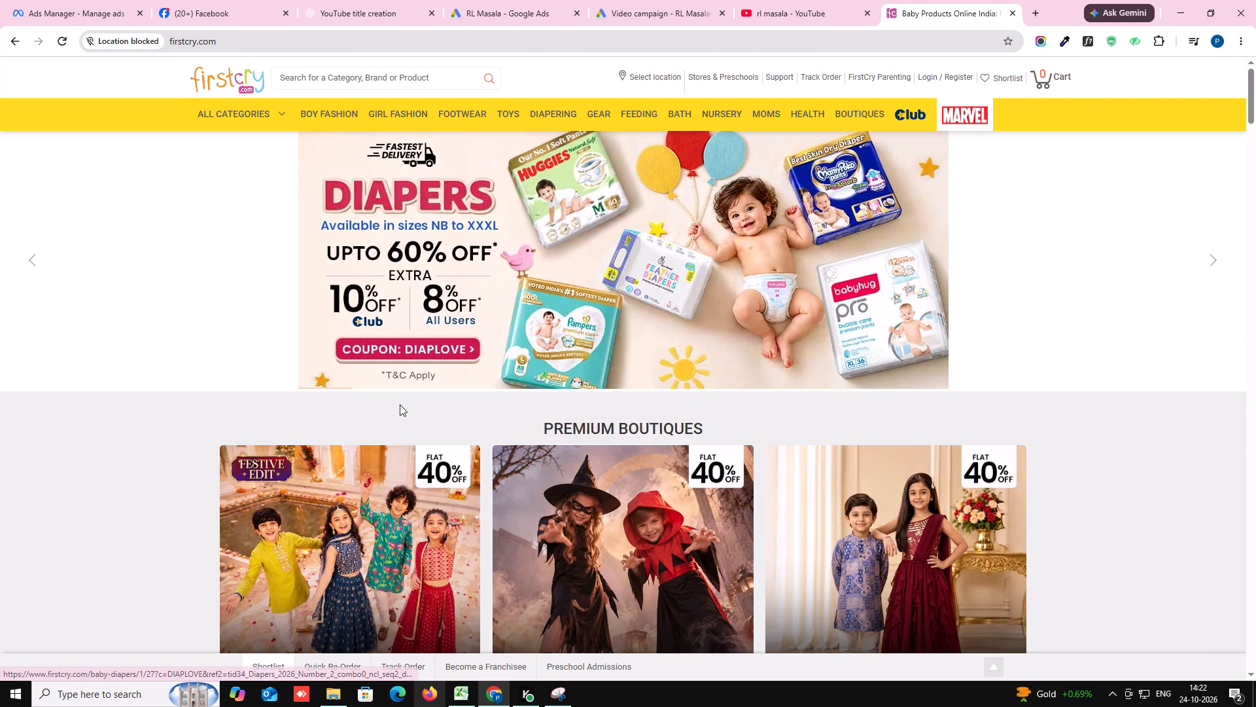
left_click(580, 518)
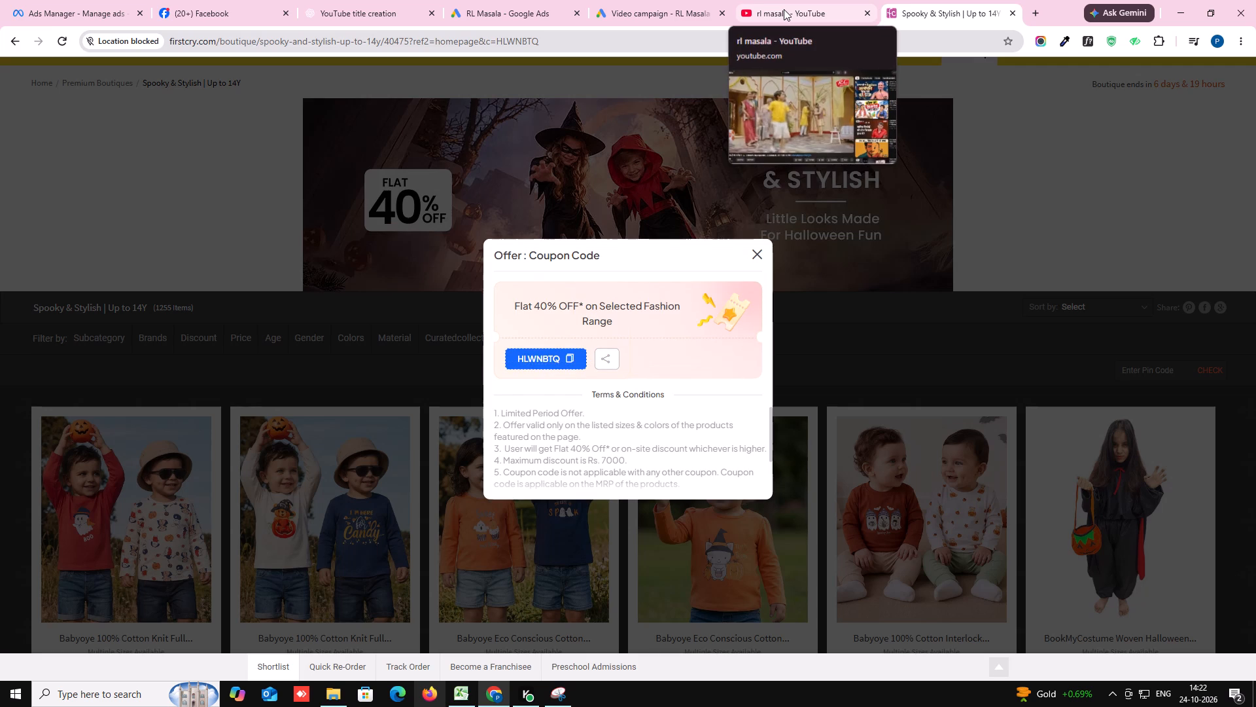
left_click(754, 253)
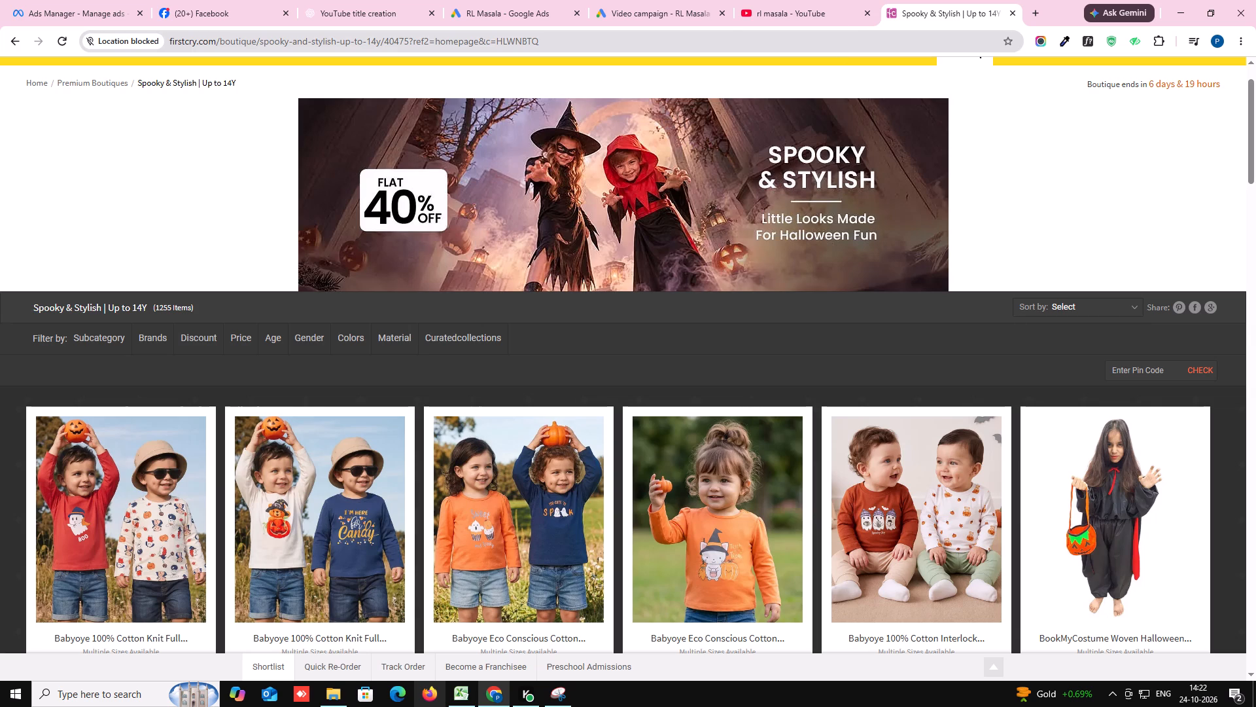
In the FirstCry tab, look up "child toy" and look through the results for suitable placement websites.
left_click(803, 39)
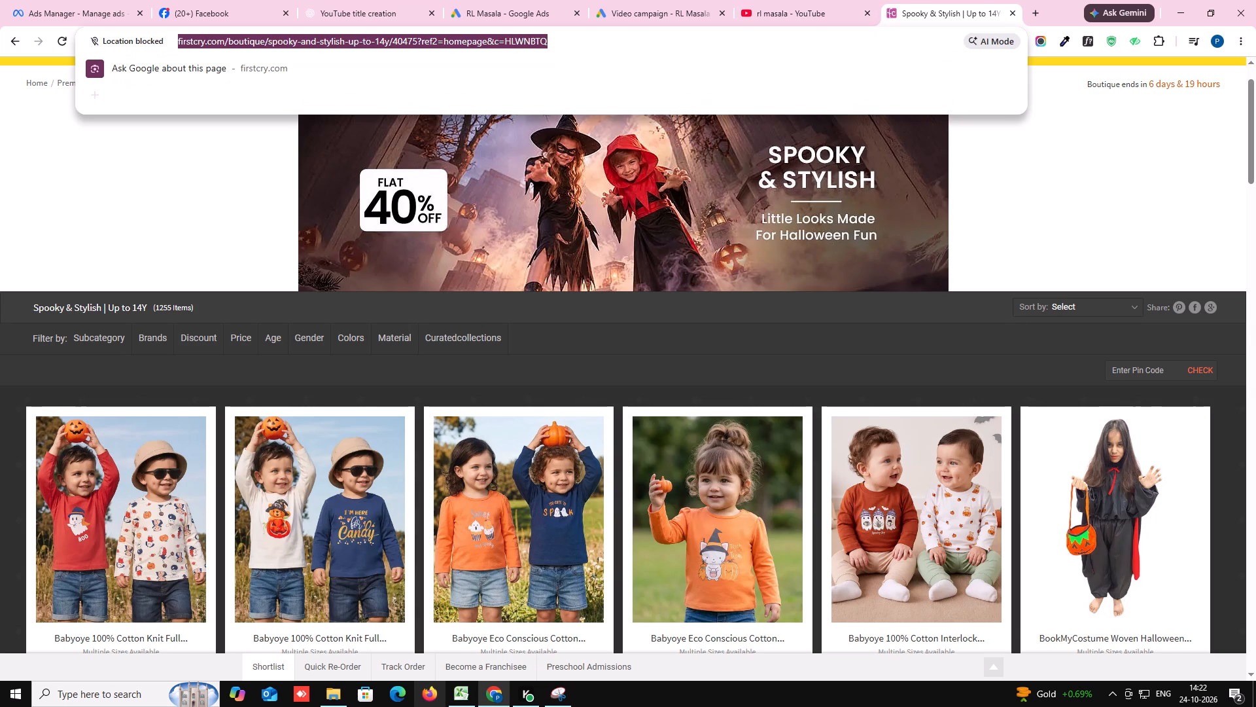
type("child toy")
key("Return")
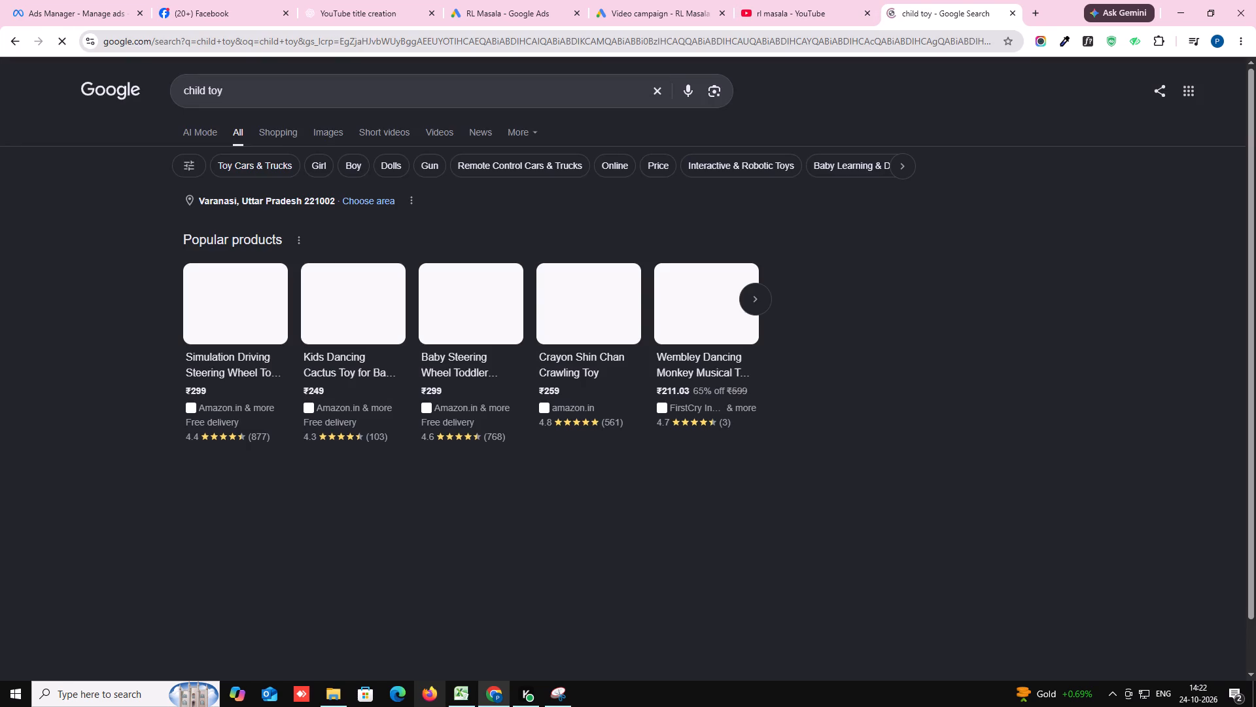
scroll(69, 246, "down", 5)
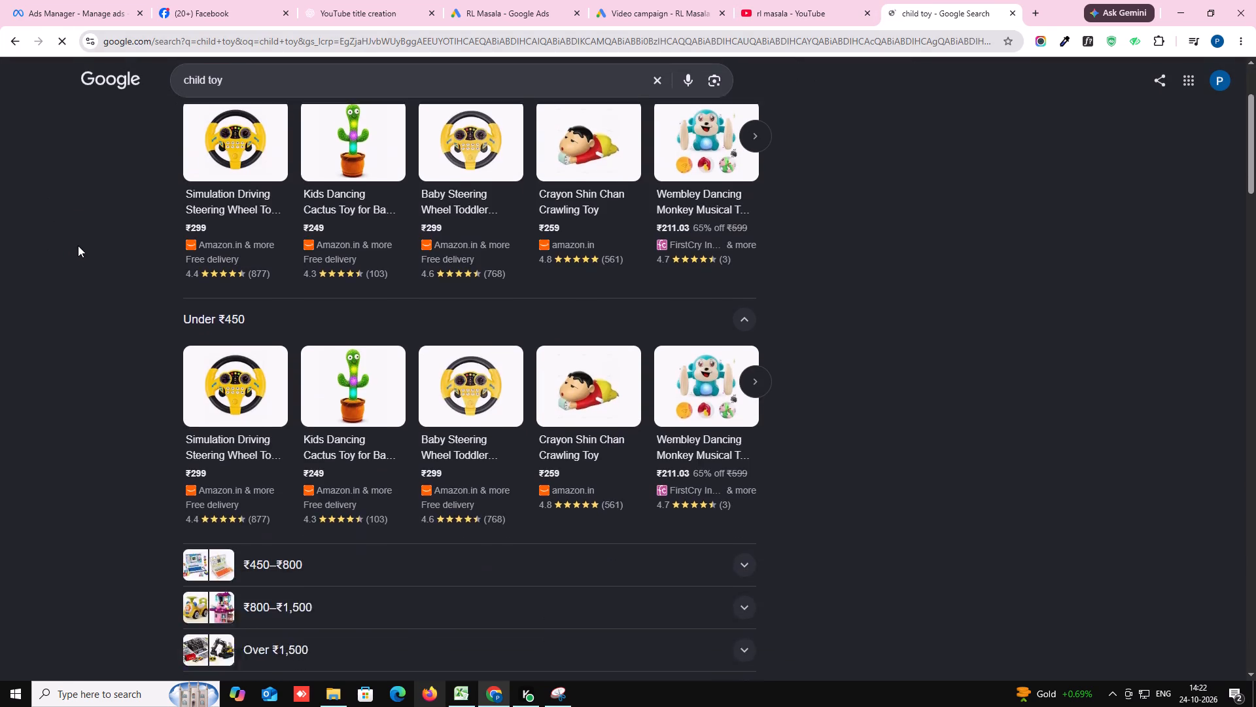
scroll(78, 245, "down", 14)
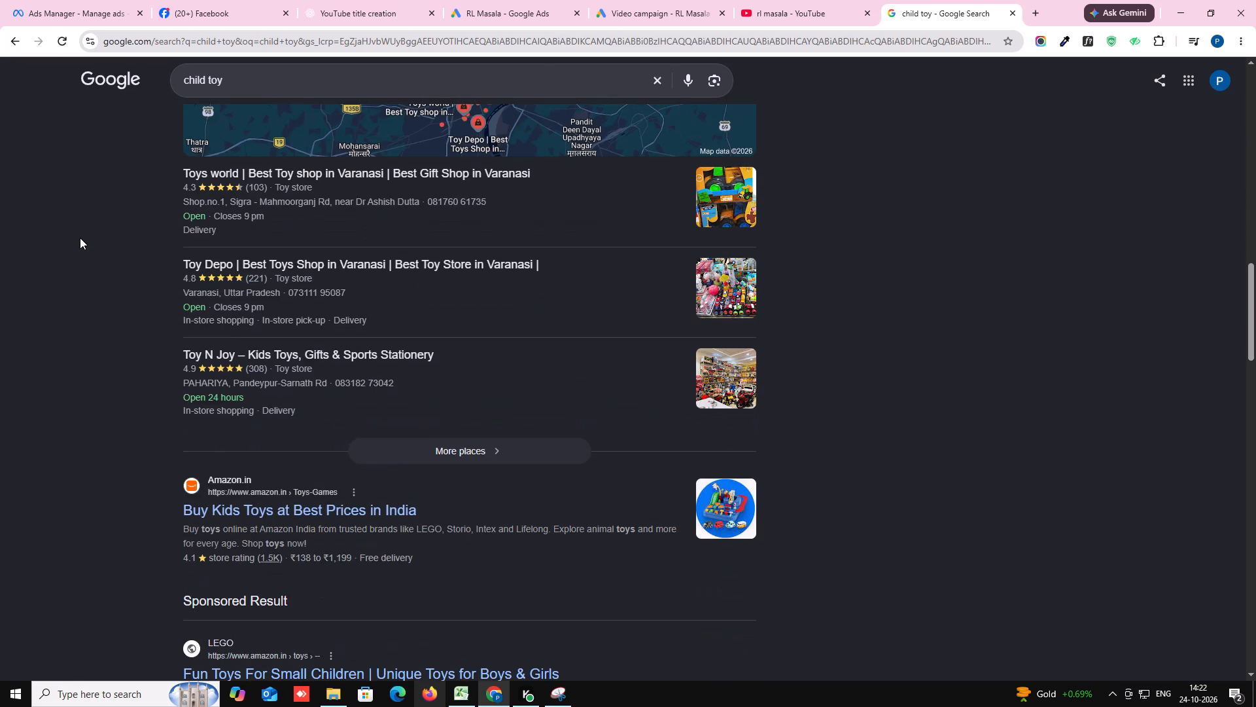
scroll(80, 238, "down", 5)
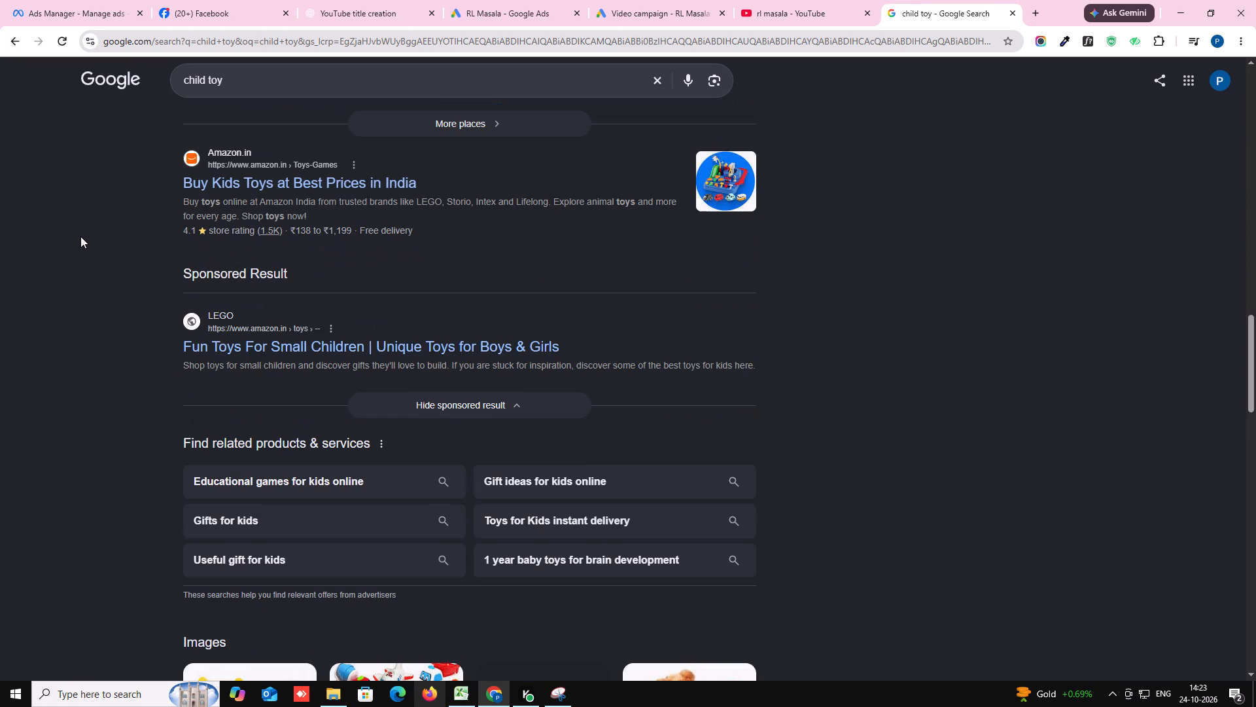
scroll(80, 236, "down", 2)
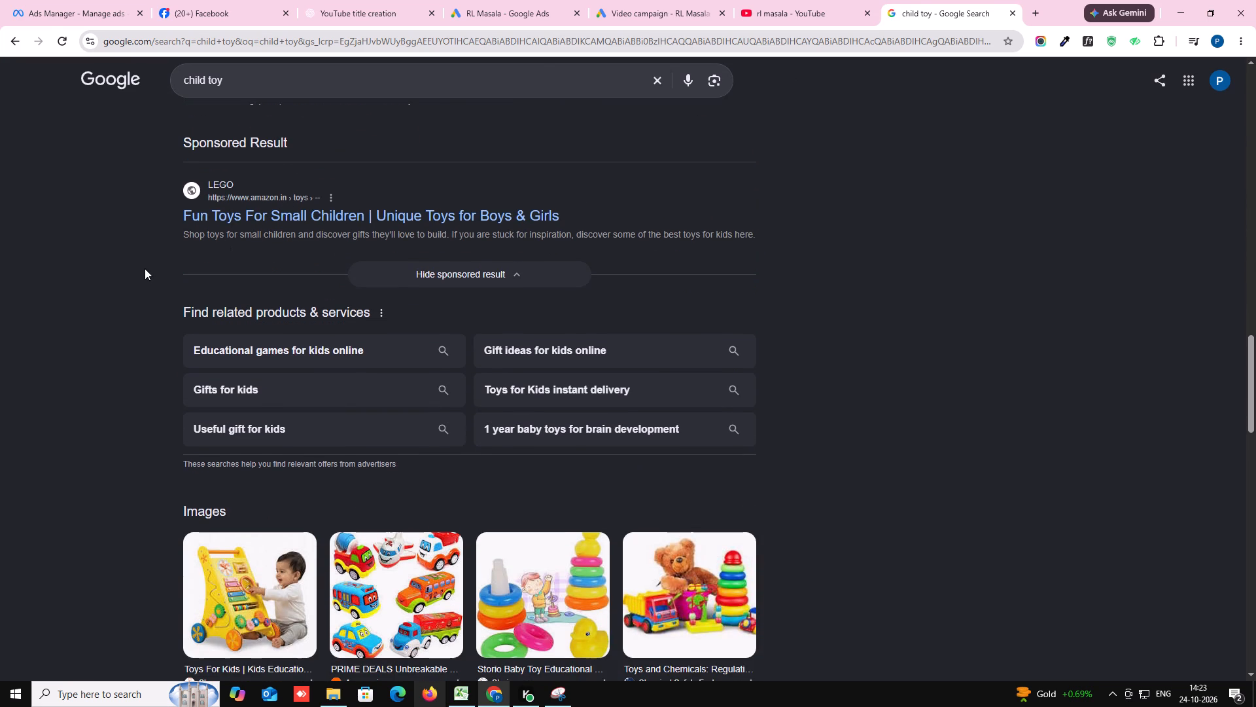
scroll(145, 268, "down", 11)
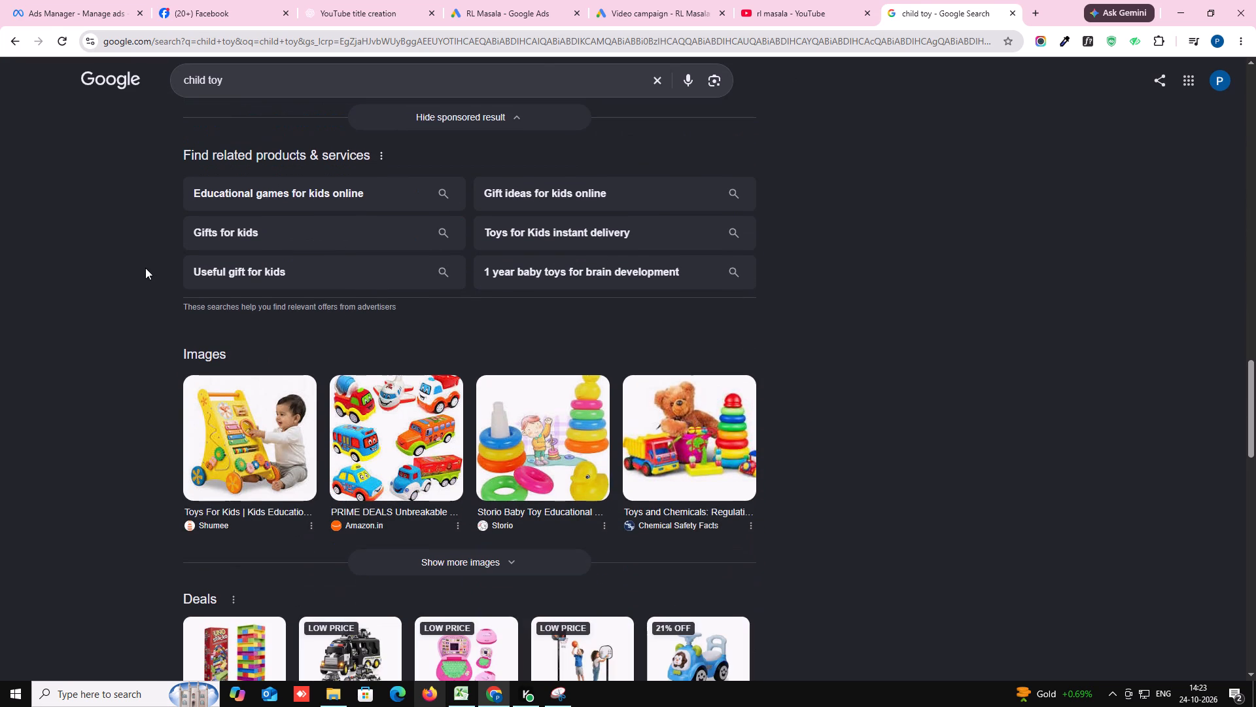
scroll(145, 268, "down", 2)
scroll(145, 268, "up", 2)
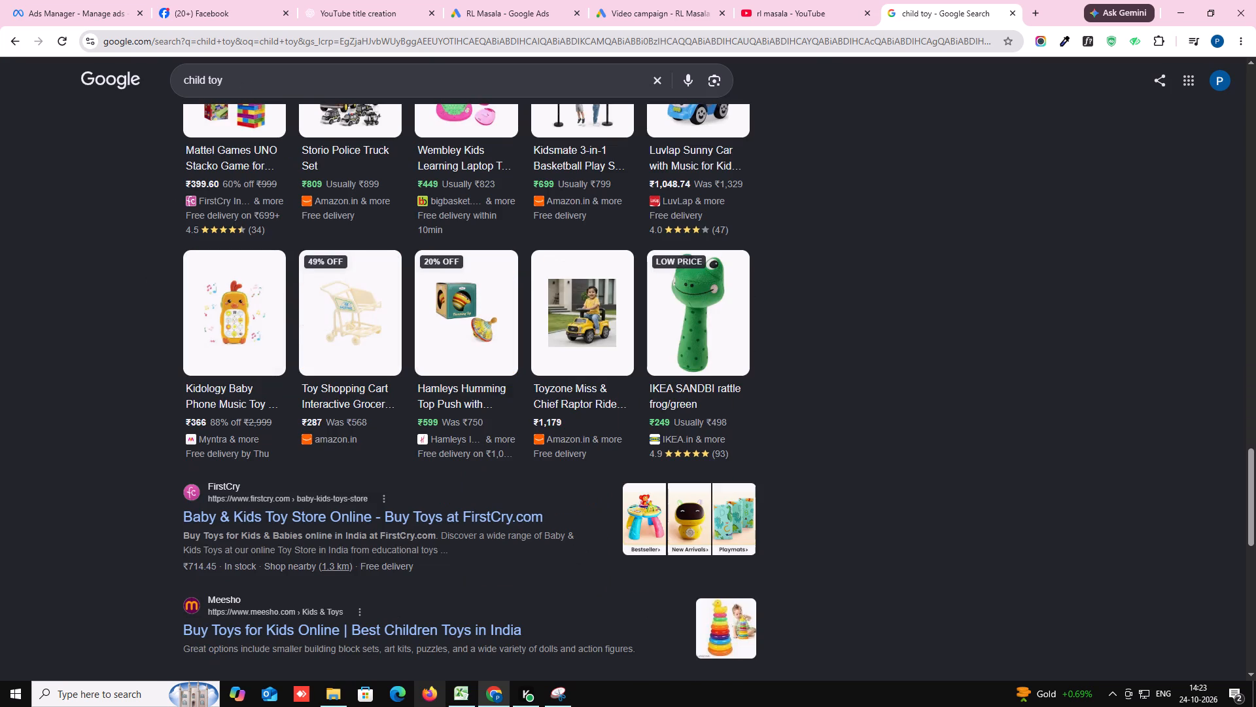
left_click(241, 77)
key("BackSpace")
key("BackSpace")
key("BackSpace")
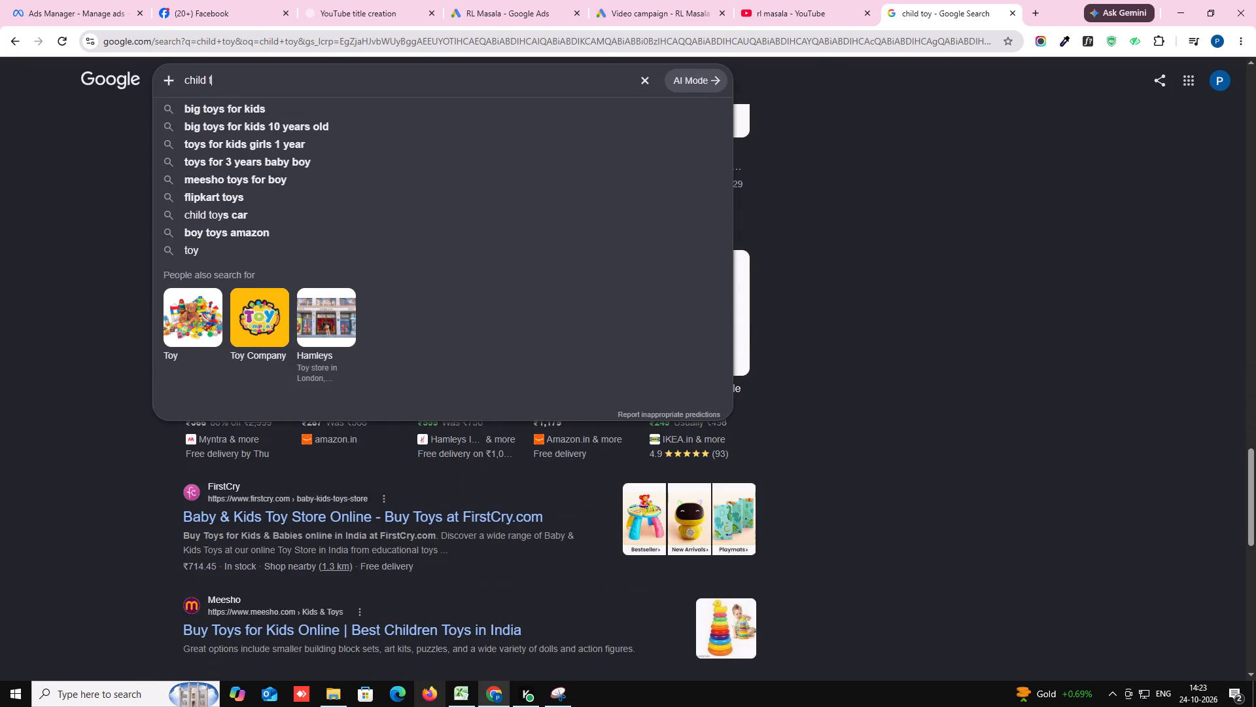
type("jingles video")
key("Return")
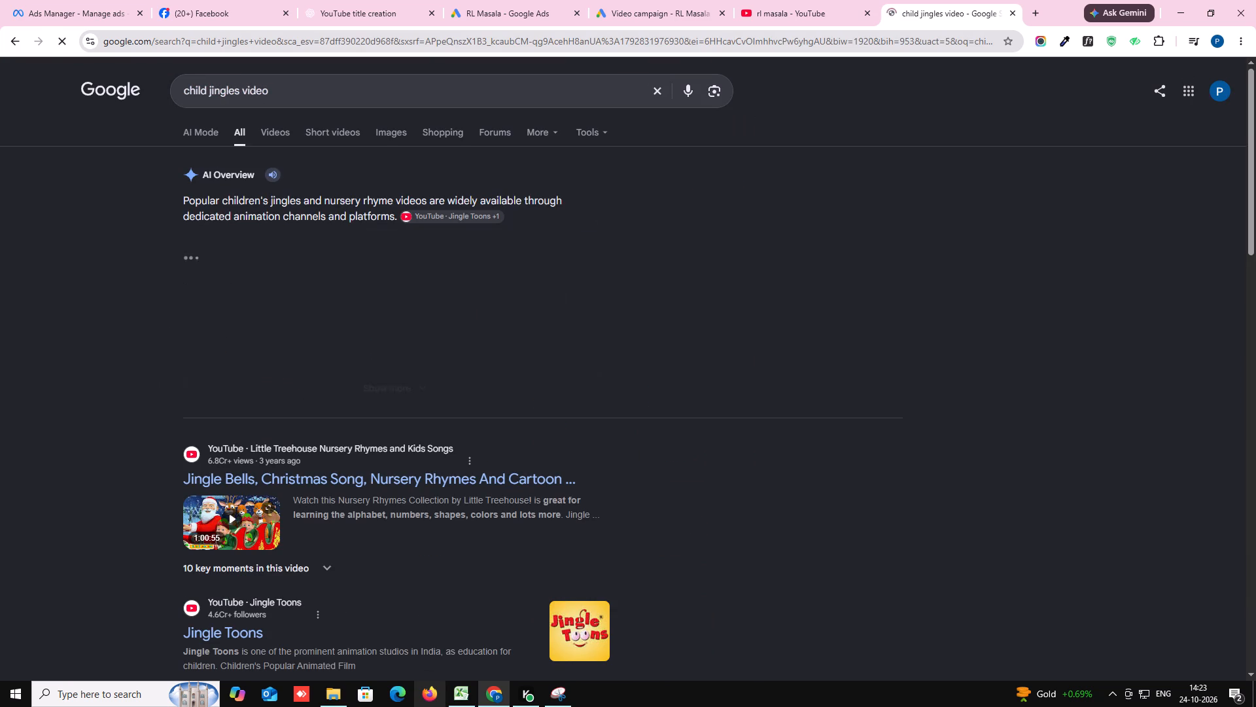
scroll(161, 280, "down", 14)
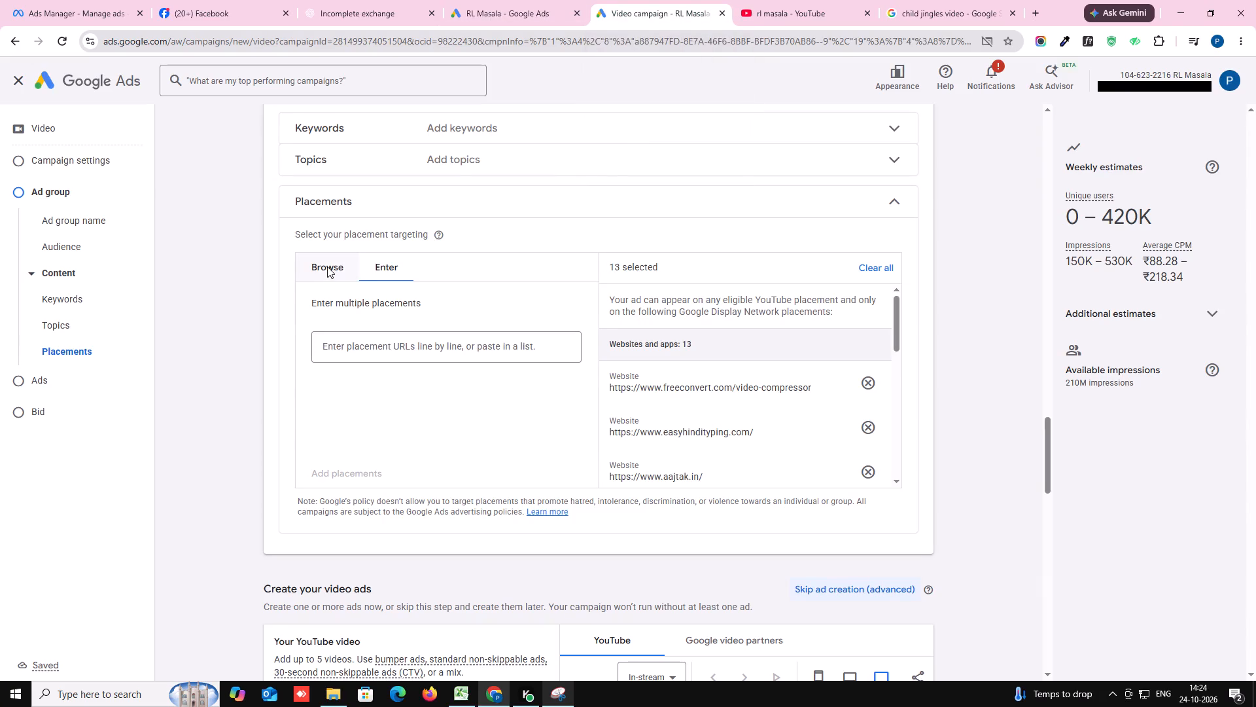
left_click(327, 266)
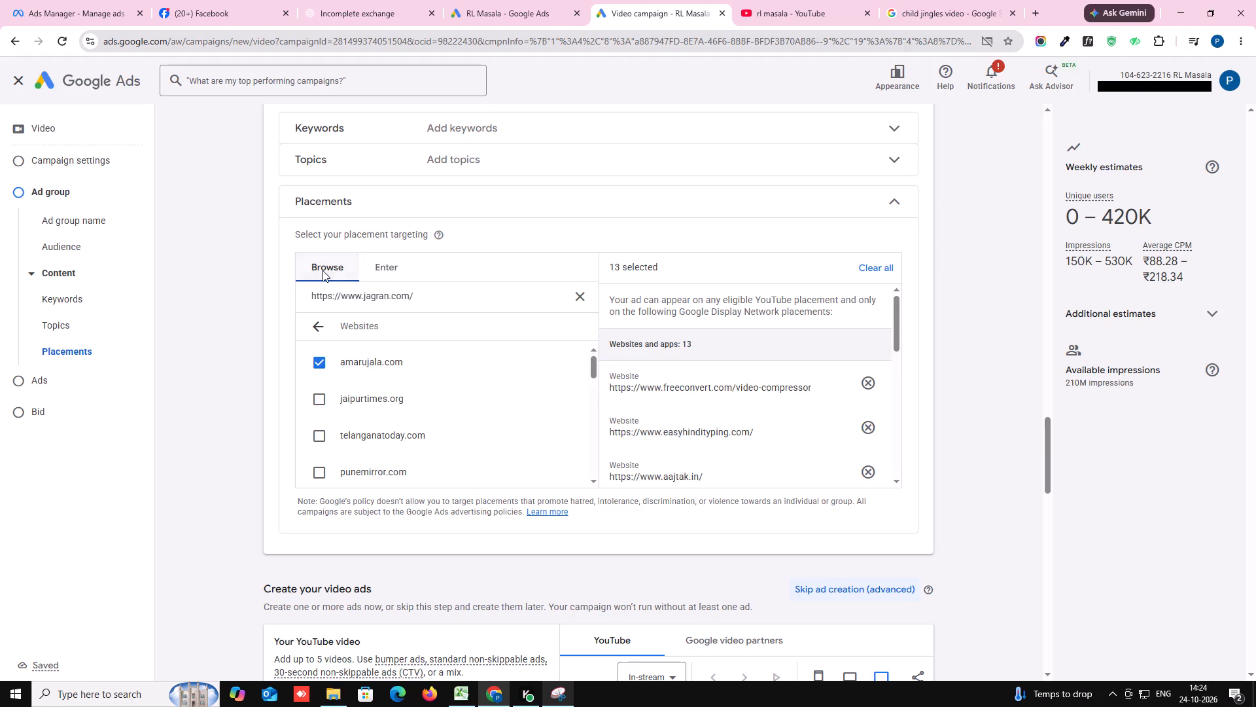
left_click(315, 332)
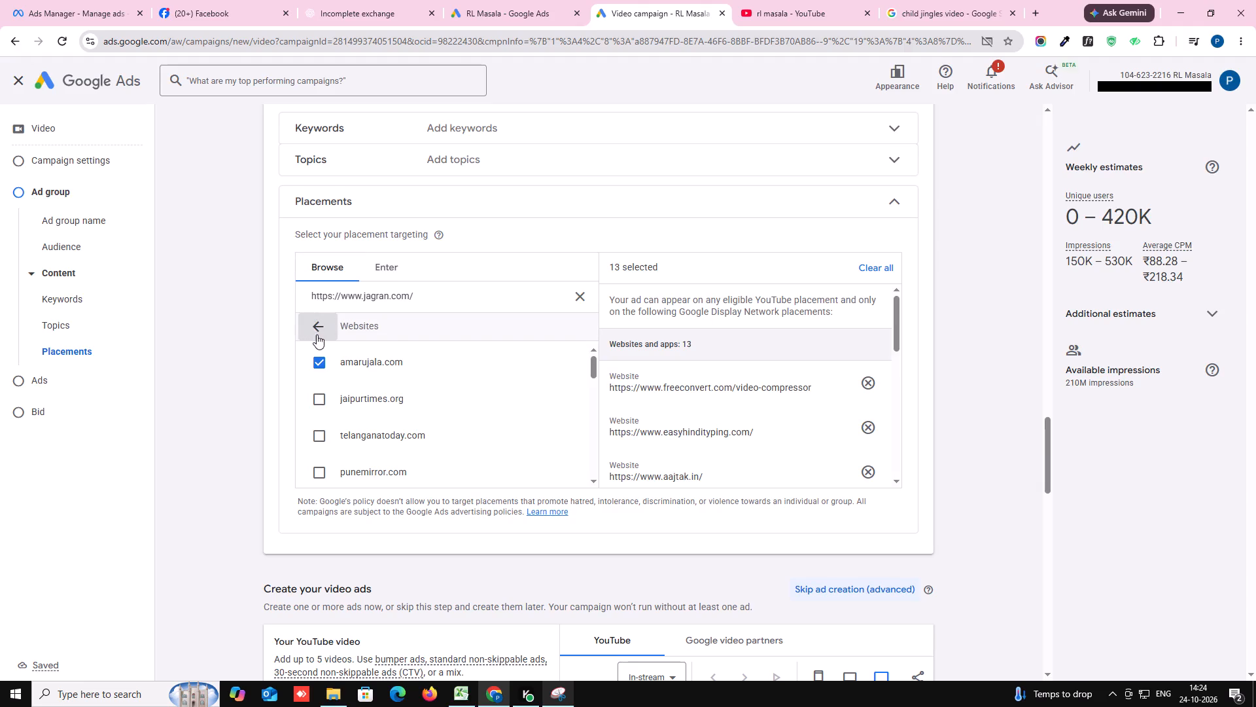
left_click(351, 388)
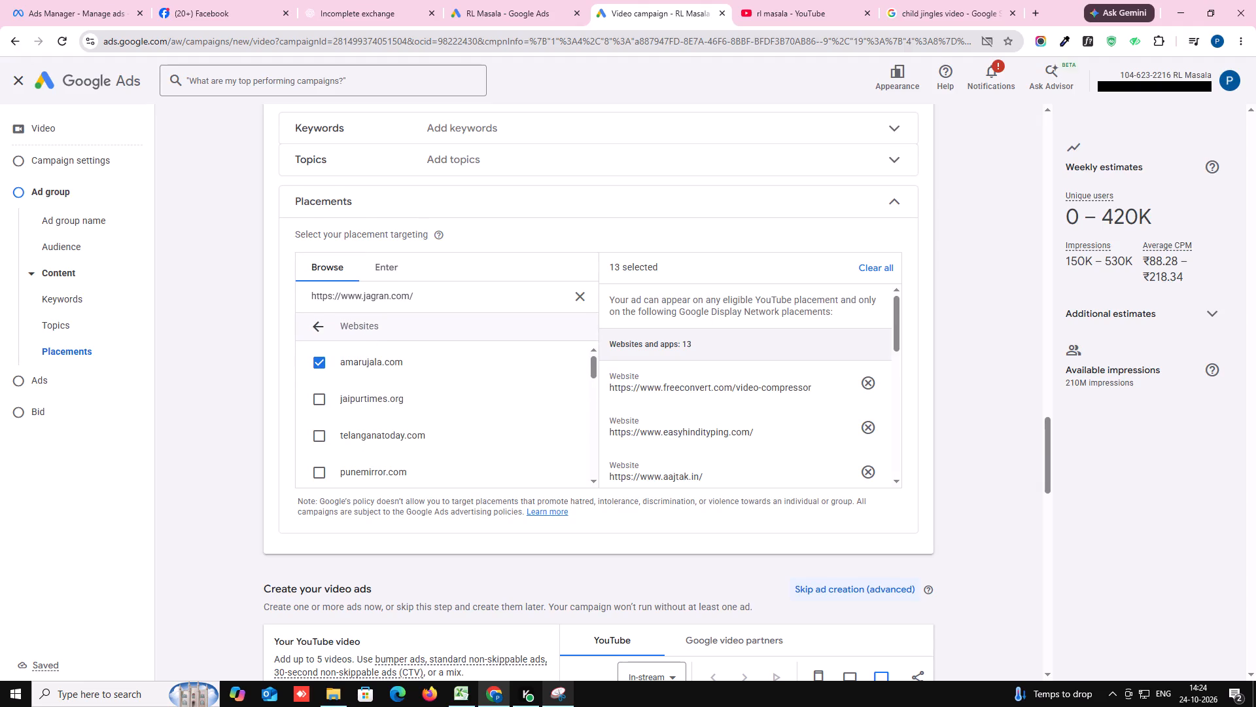
left_click_drag(421, 296, 294, 296)
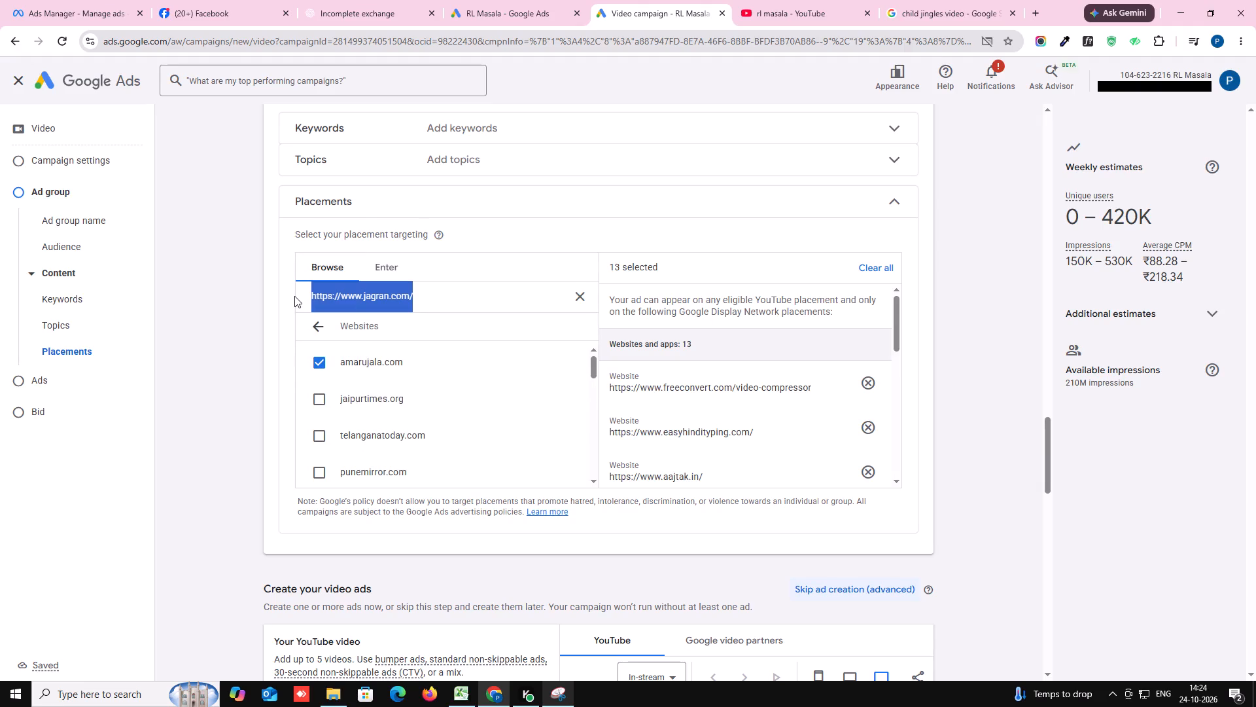
type("irctc")
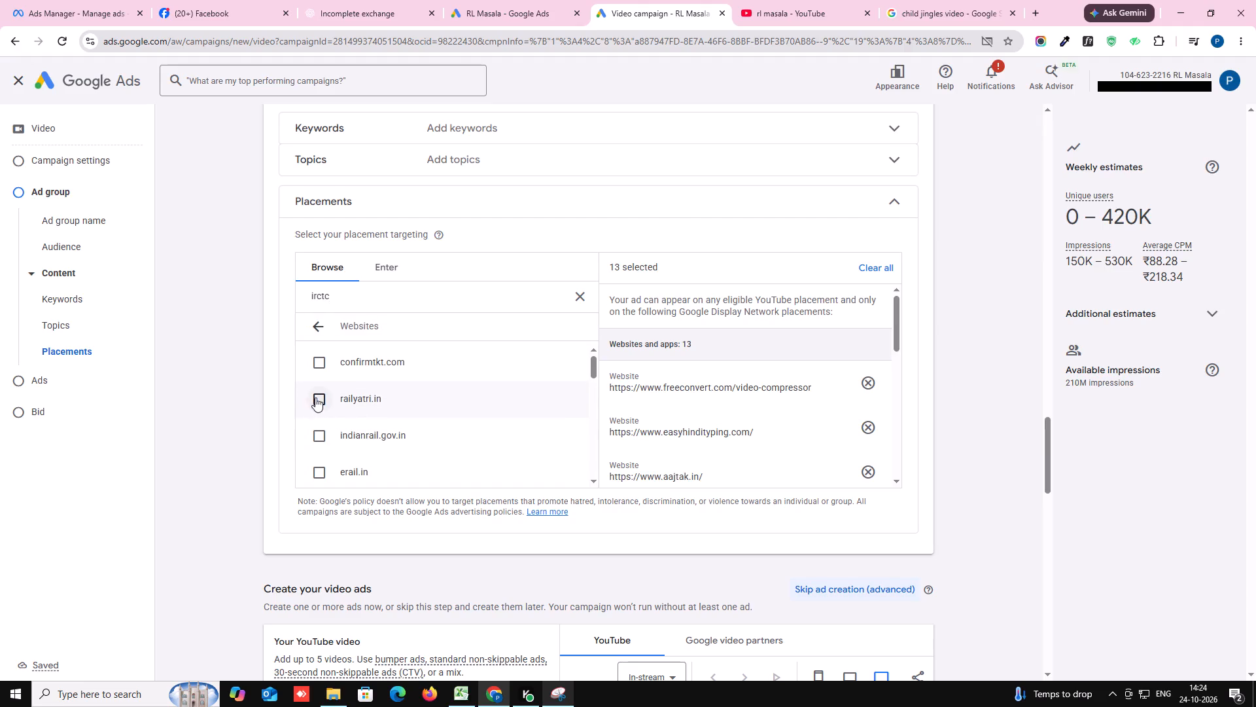
left_click(313, 394)
left_click(318, 435)
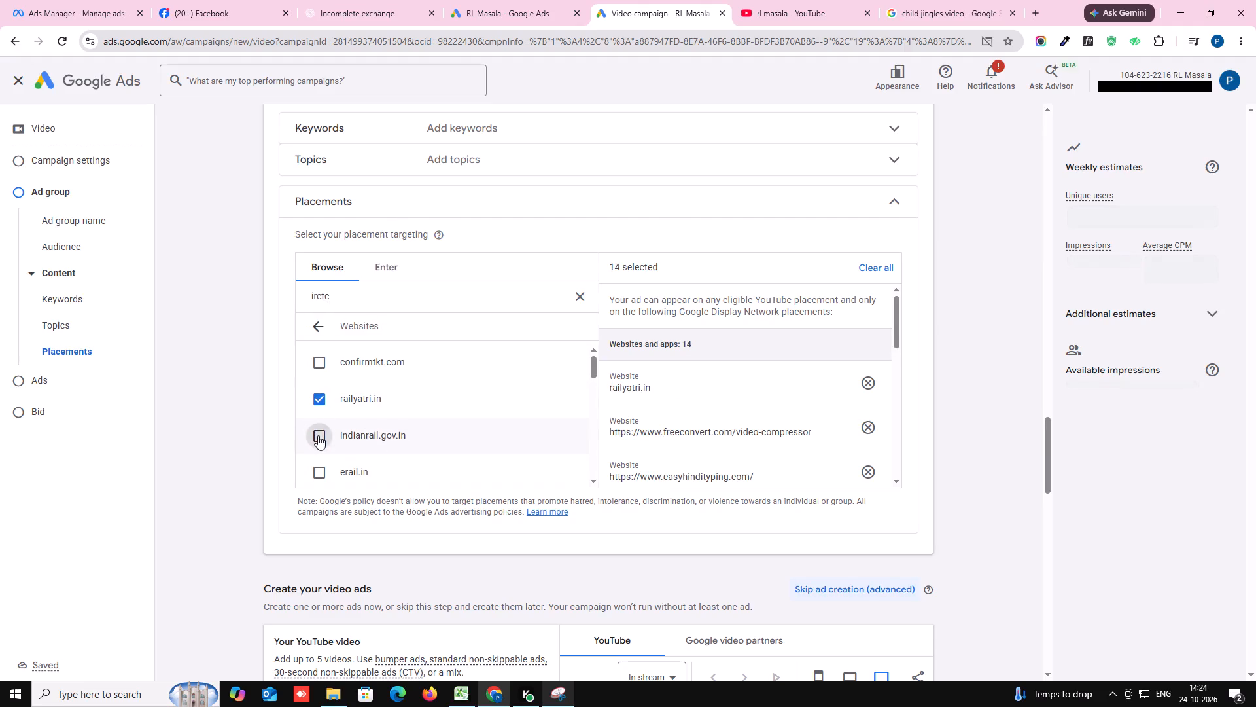
scroll(375, 420, "down", 1)
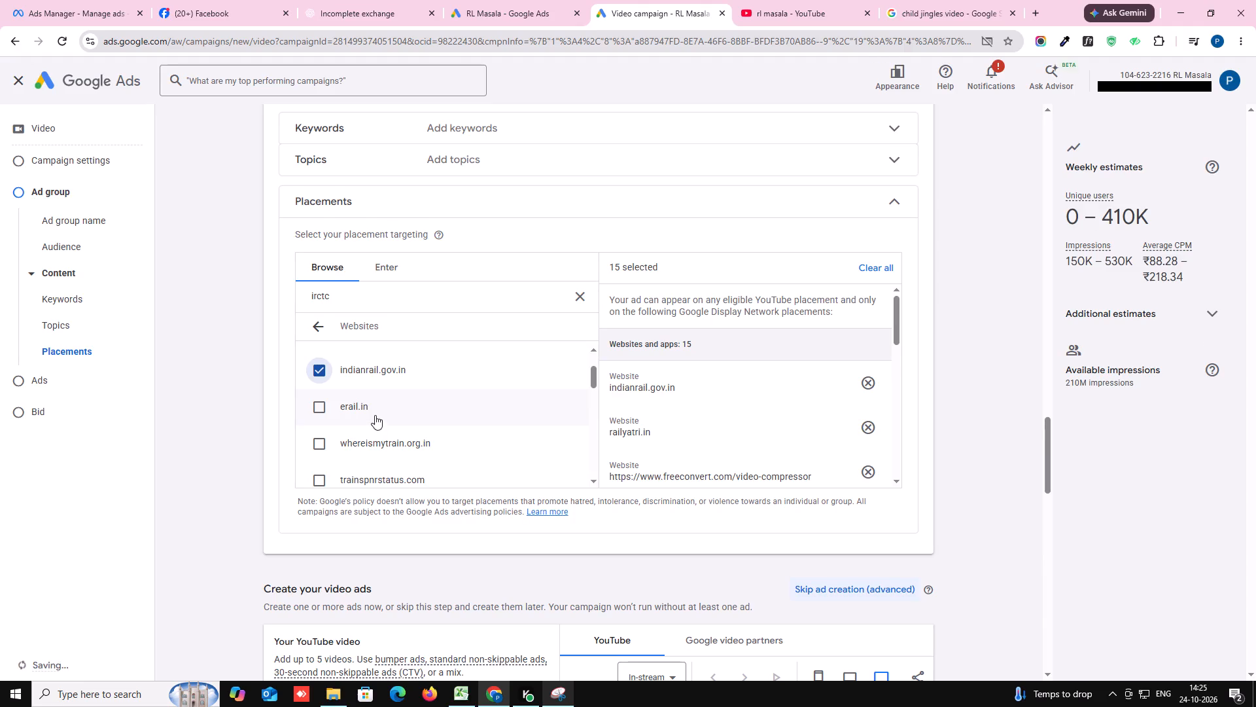
left_click(318, 482)
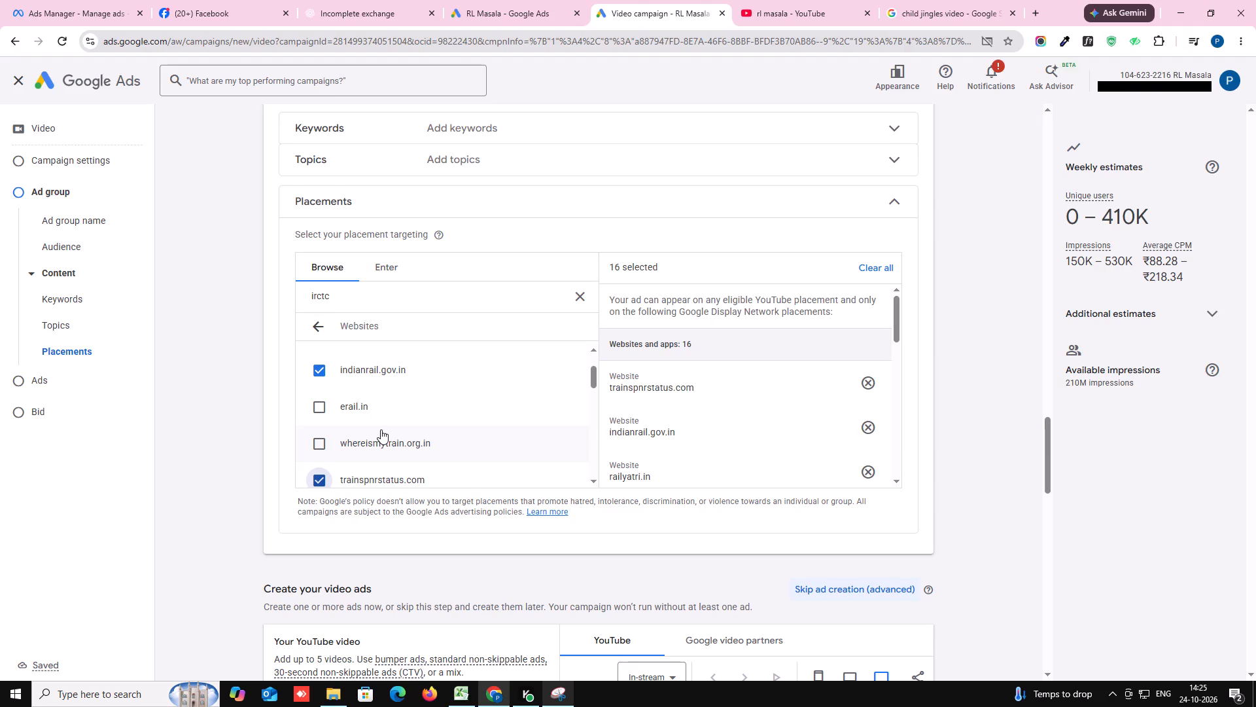
scroll(385, 429, "down", 3)
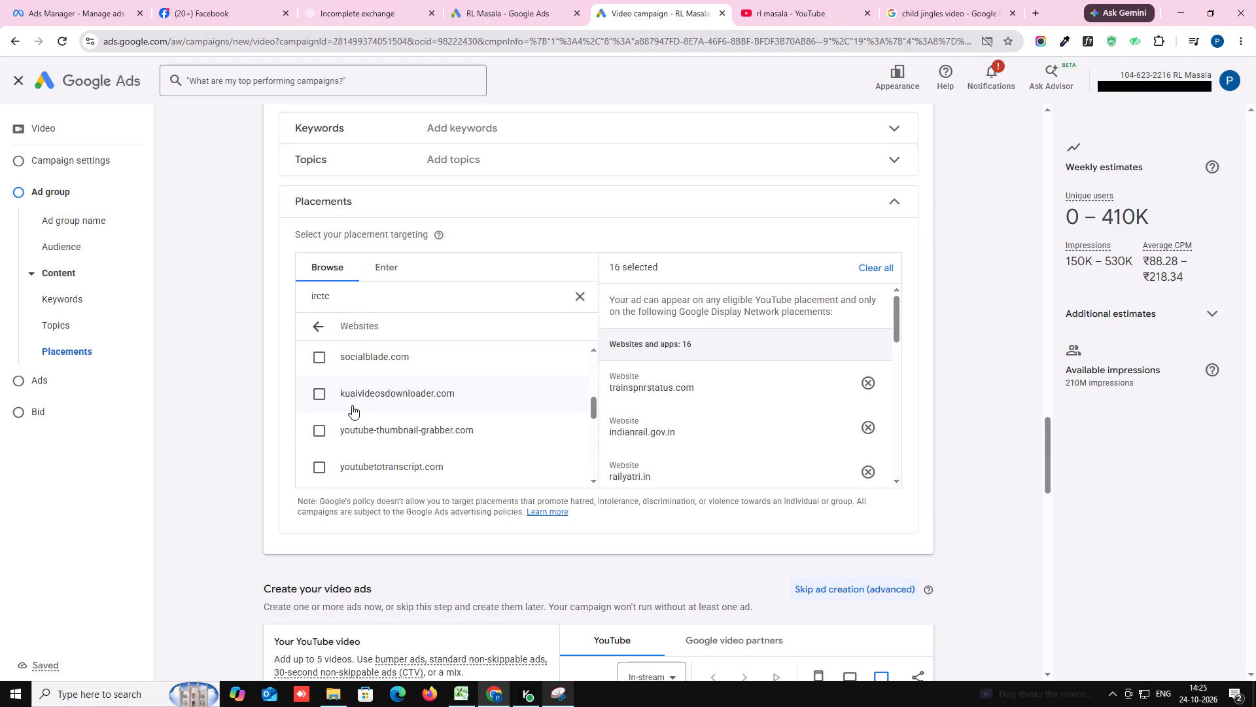
scroll(352, 405, "down", 3)
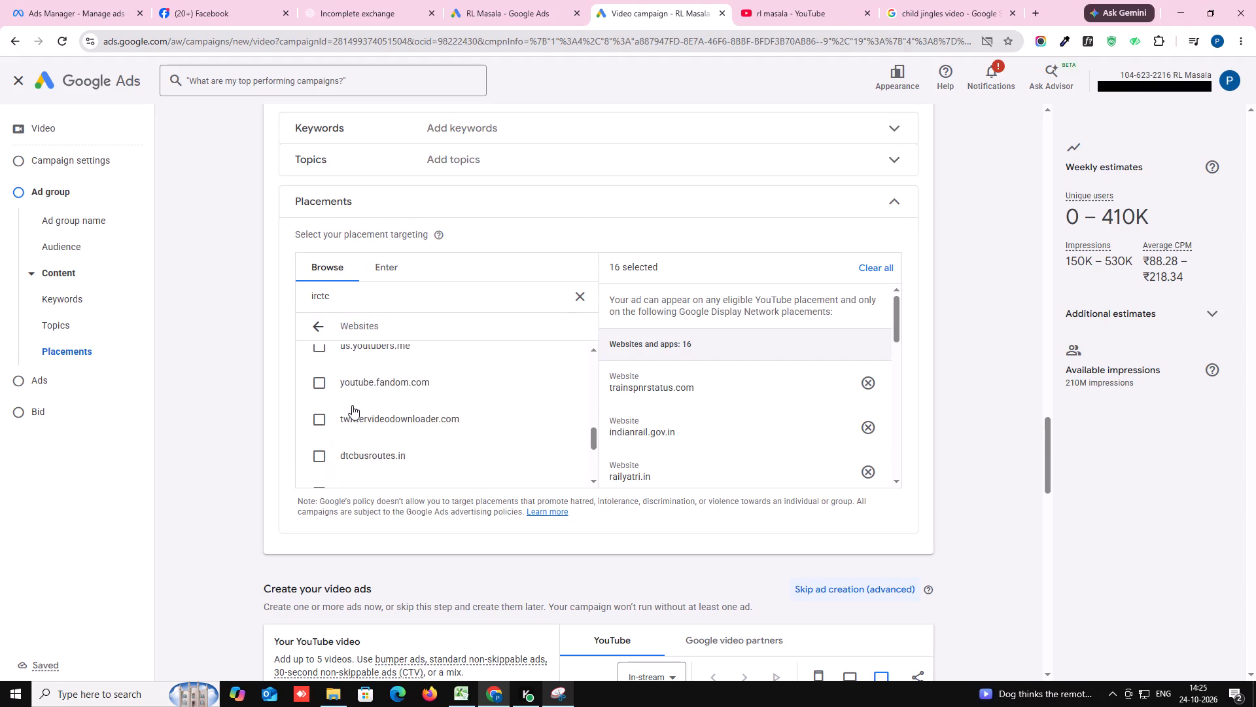
scroll(352, 405, "up", 5)
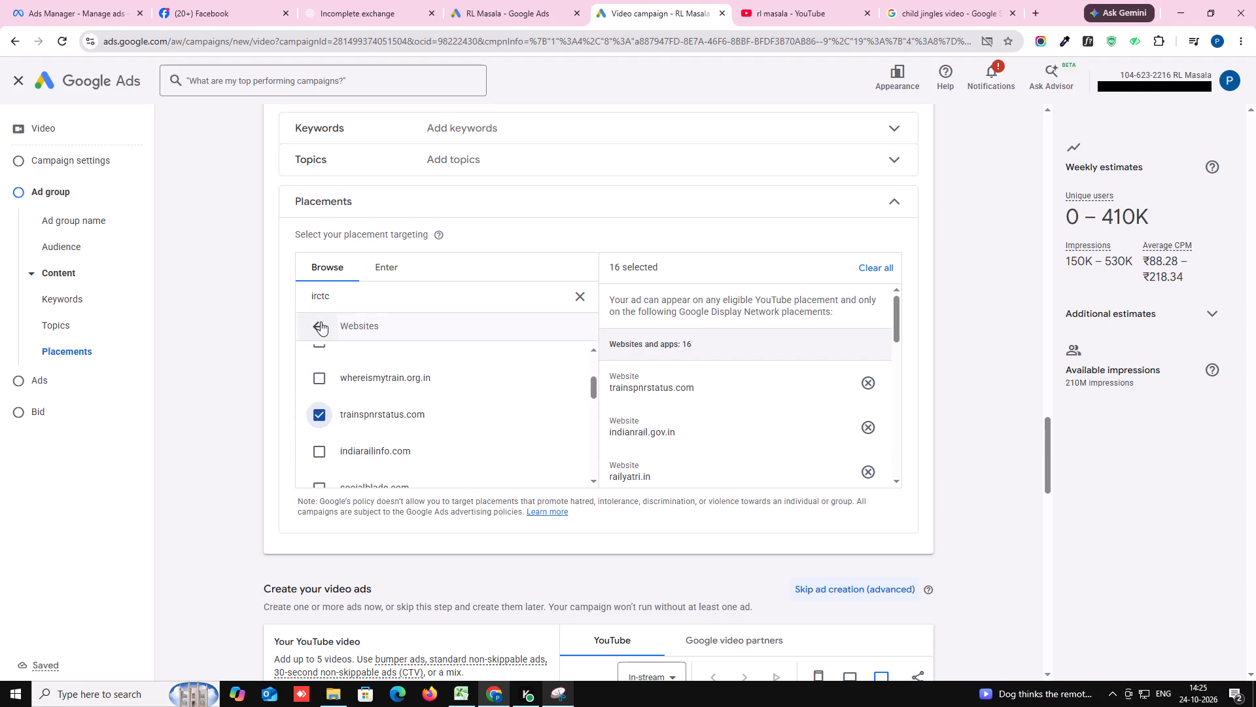
left_click(321, 321)
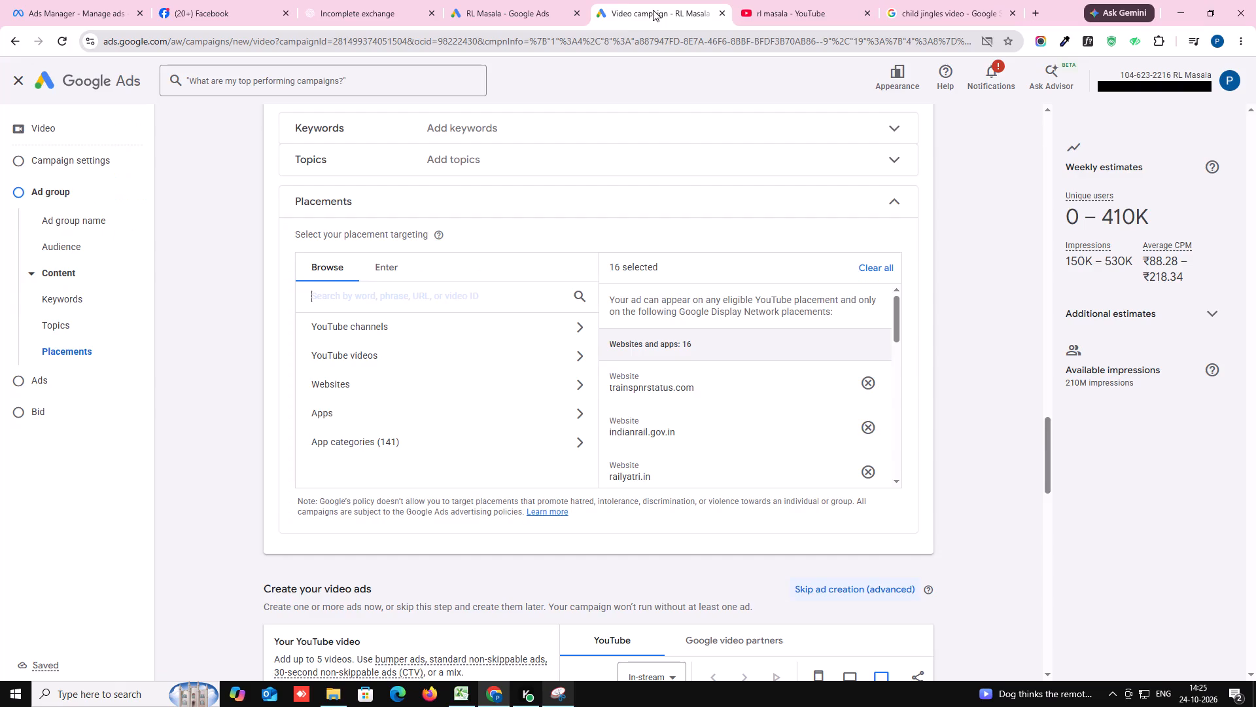
left_click(345, 380)
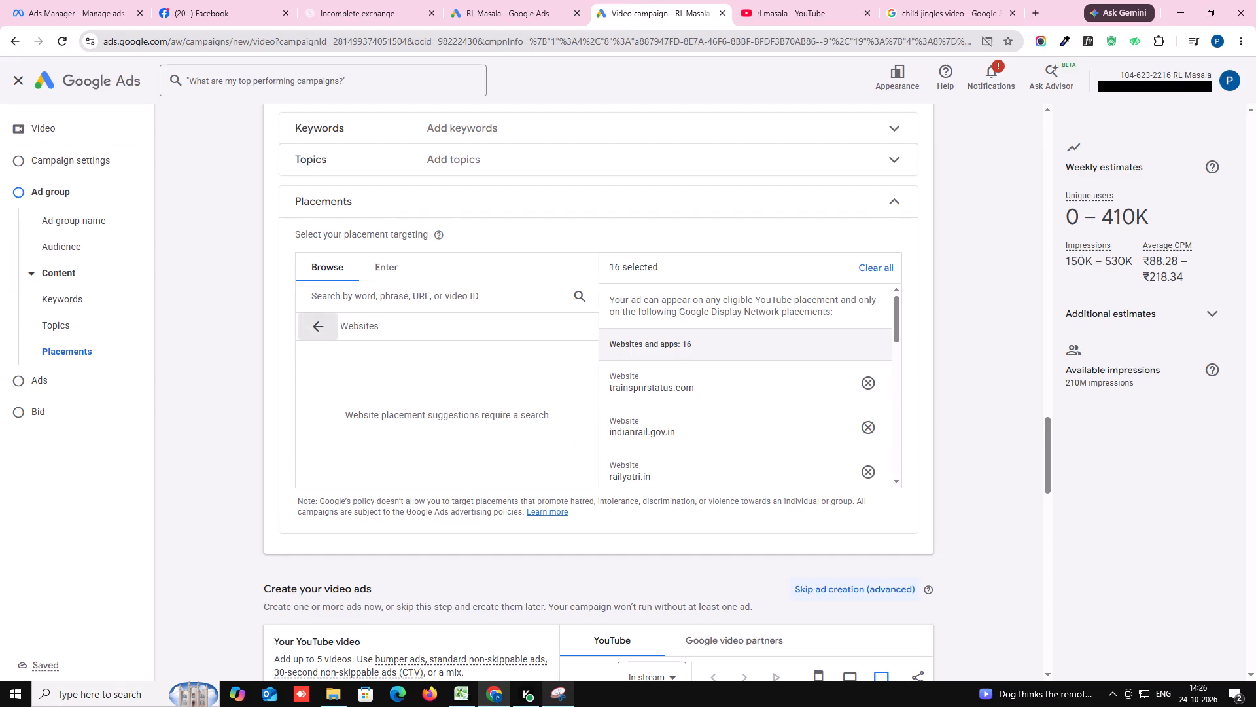
left_click(359, 297)
type("ndt")
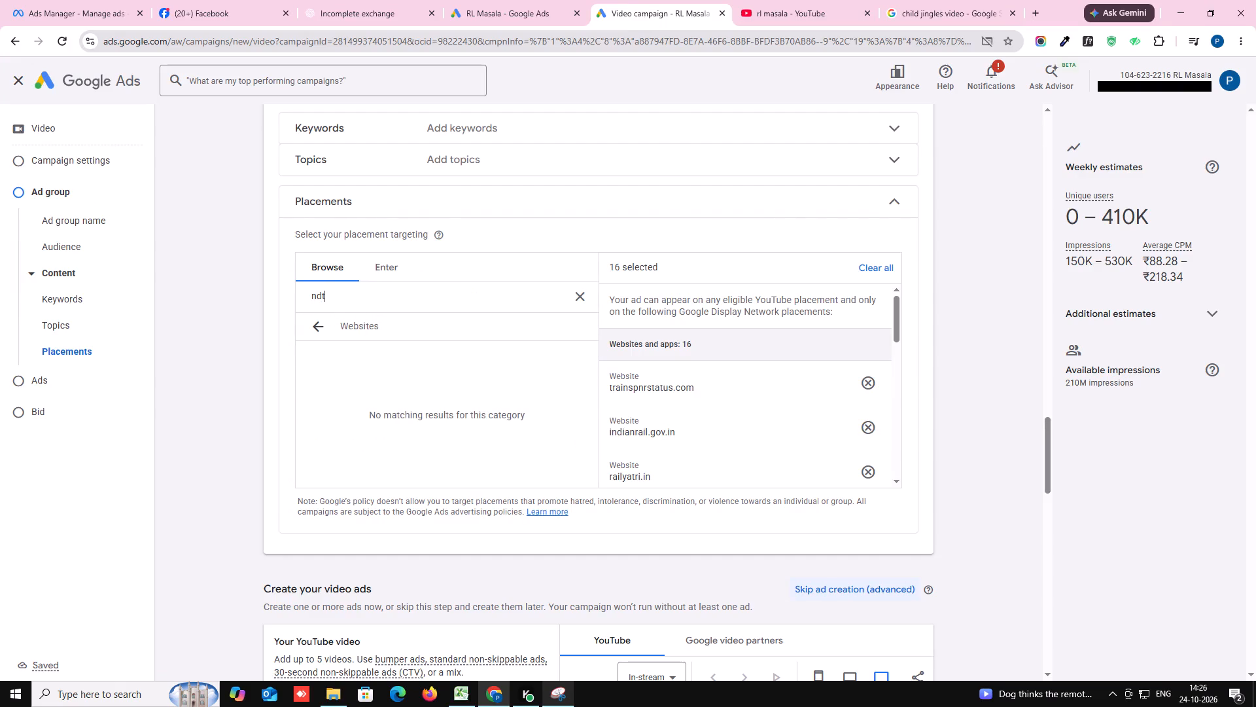
type("v food")
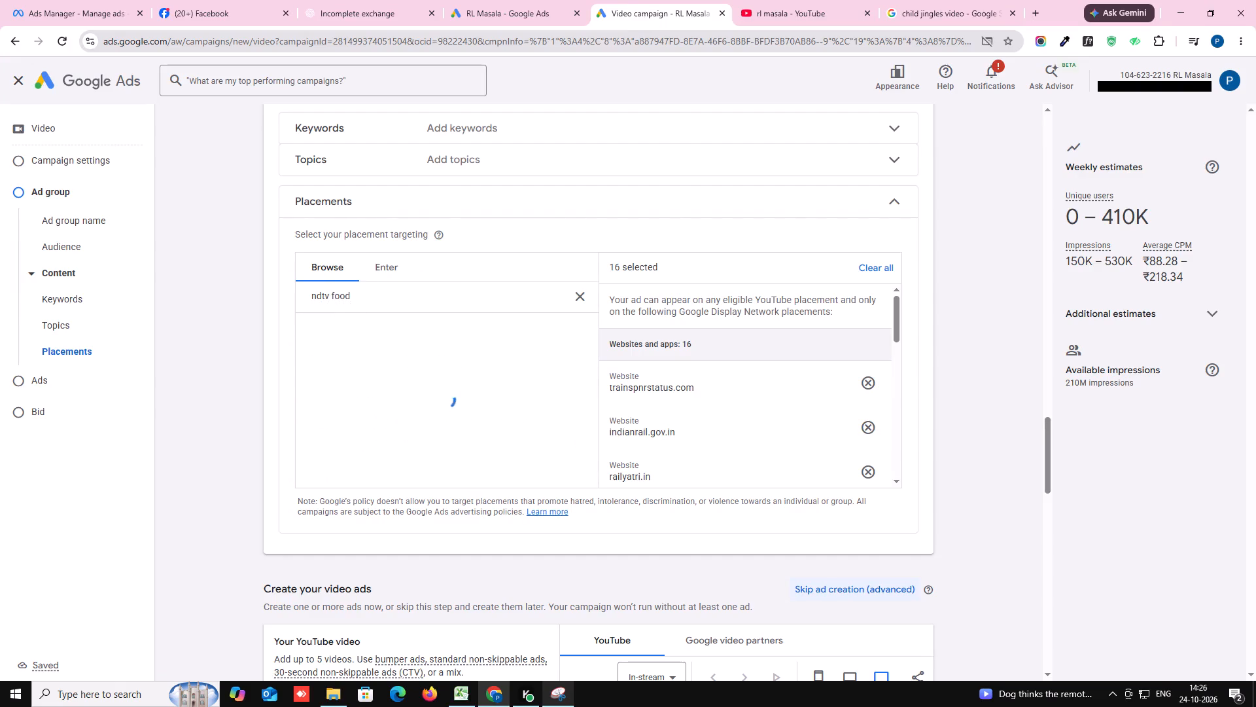
scroll(386, 386, "down", 2)
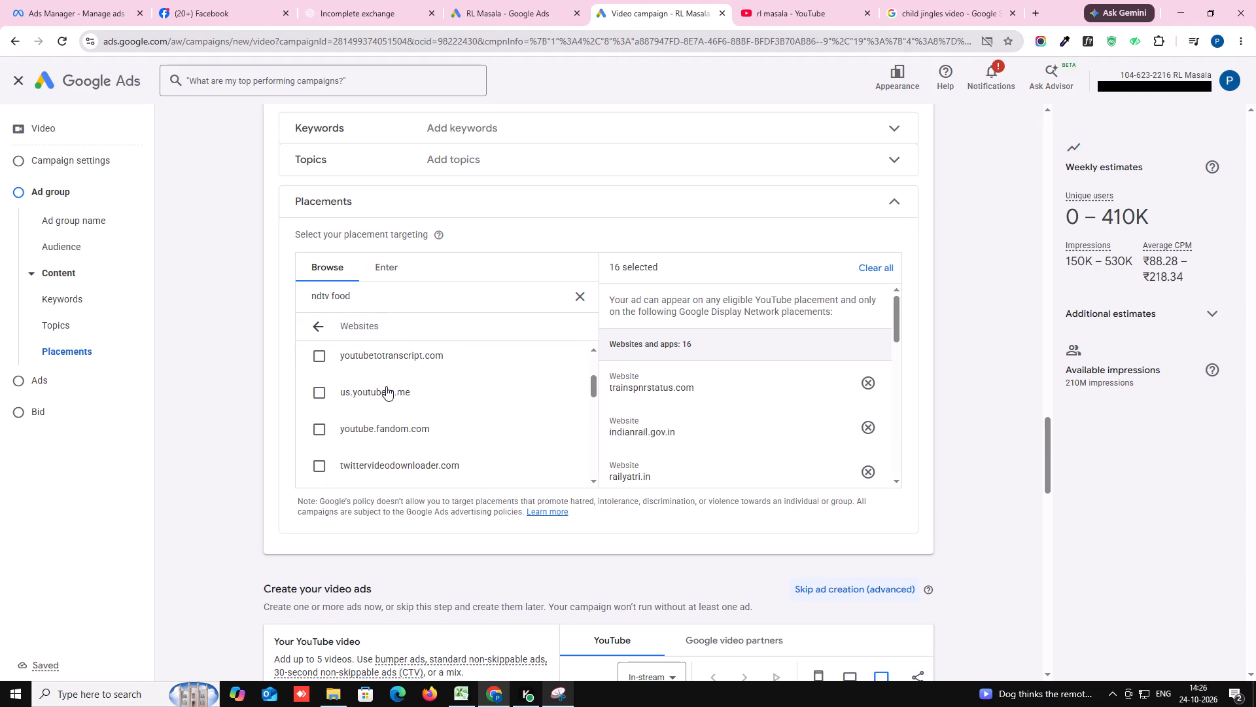
Replace the "child jingles video" web search with "ndtv food" and open the NDTV Food website.
left_click(943, 5)
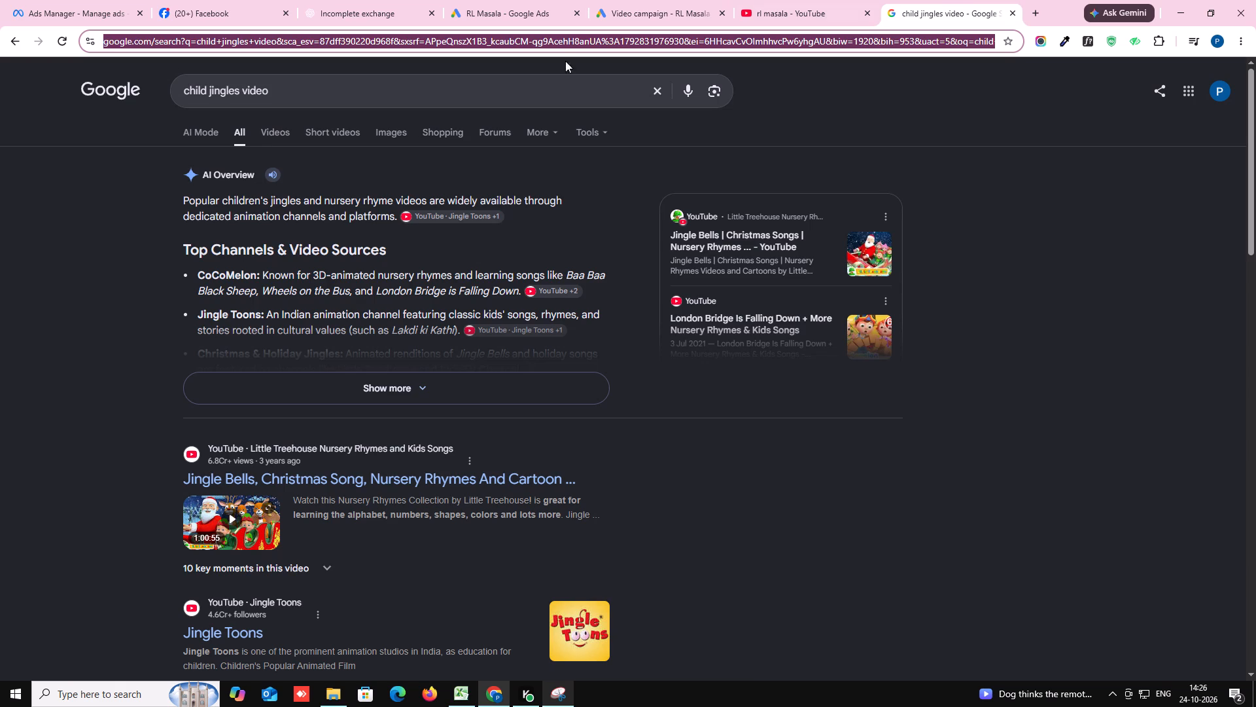
left_click_drag(369, 89, 160, 90)
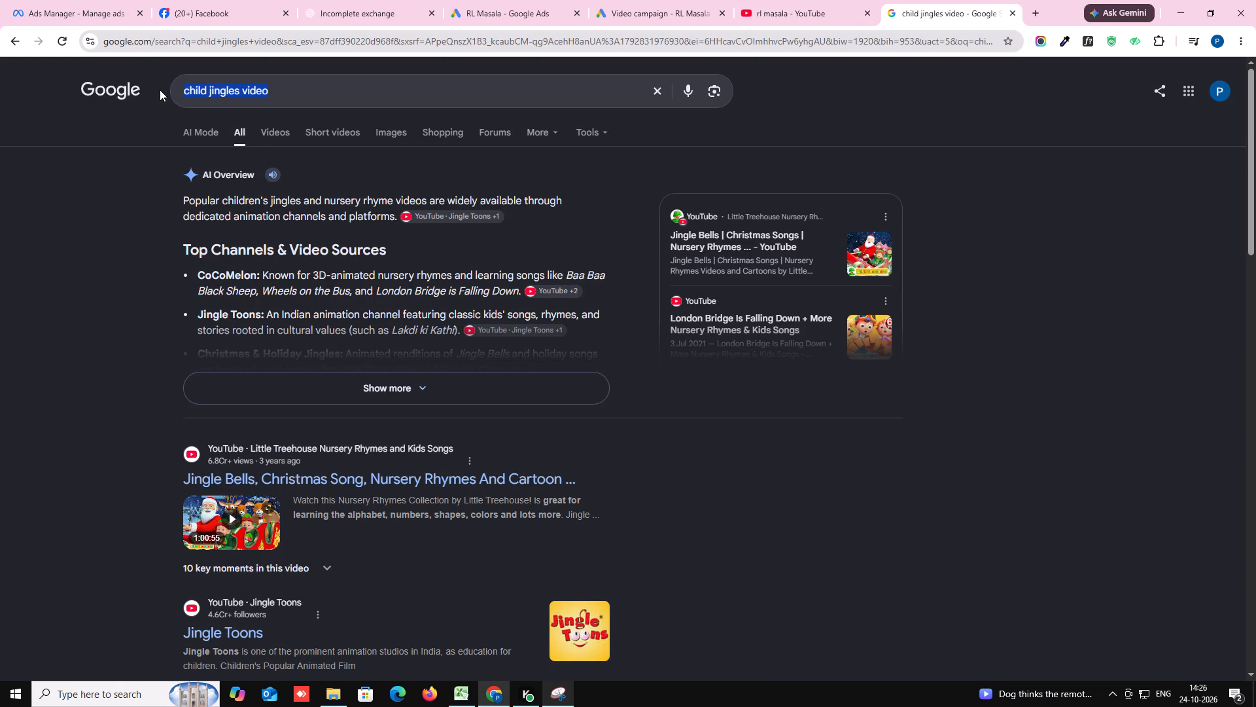
type("bdtc food")
key("Return")
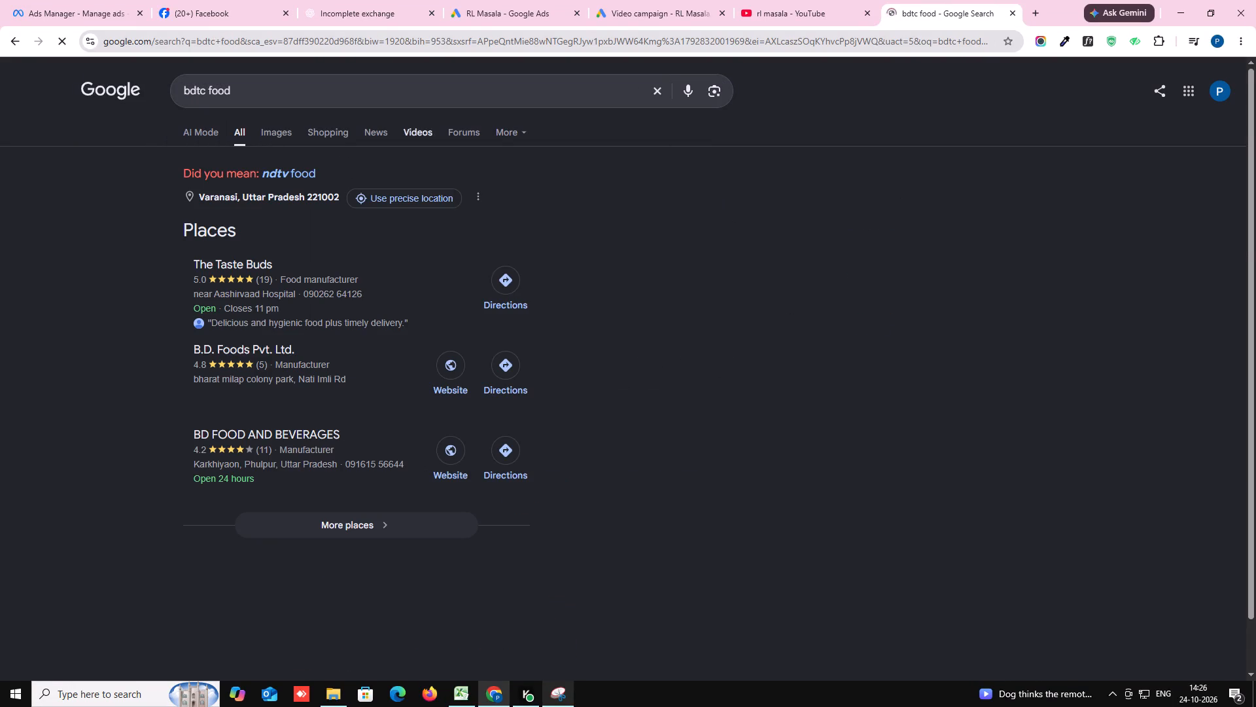
scroll(144, 385, "down", 3)
scroll(155, 313, "down", 2)
scroll(168, 257, "down", 5)
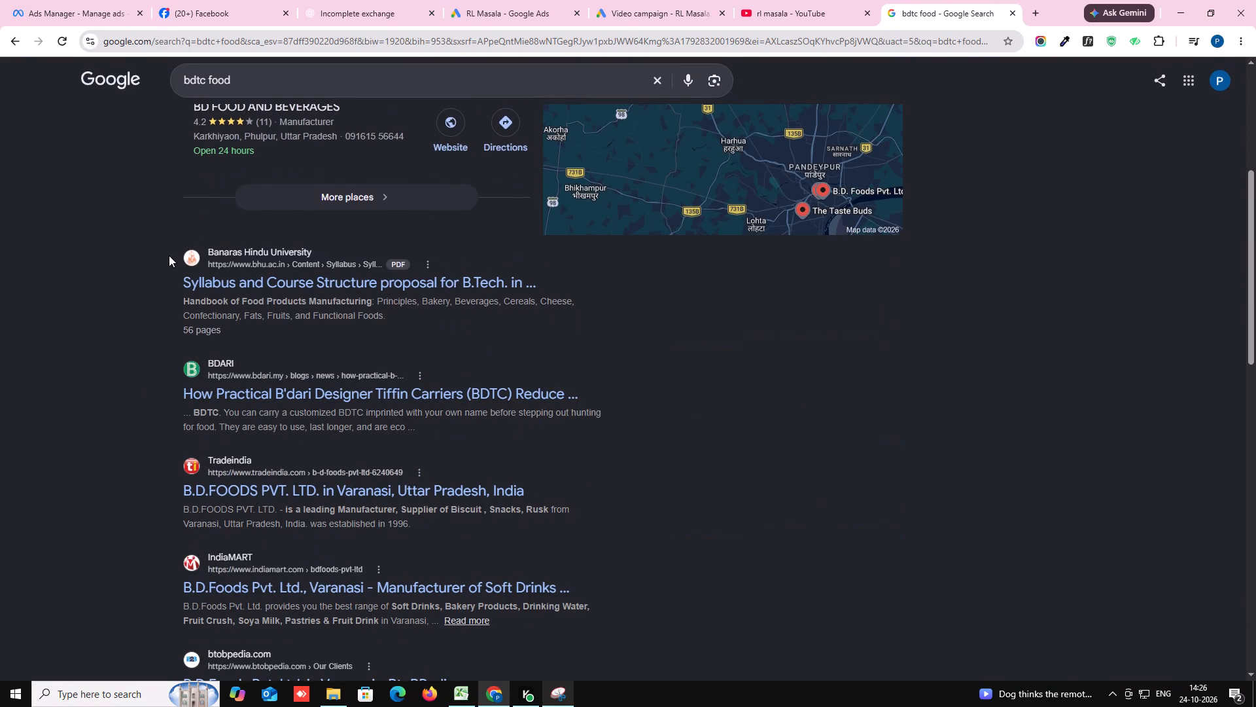
scroll(172, 239, "up", 11)
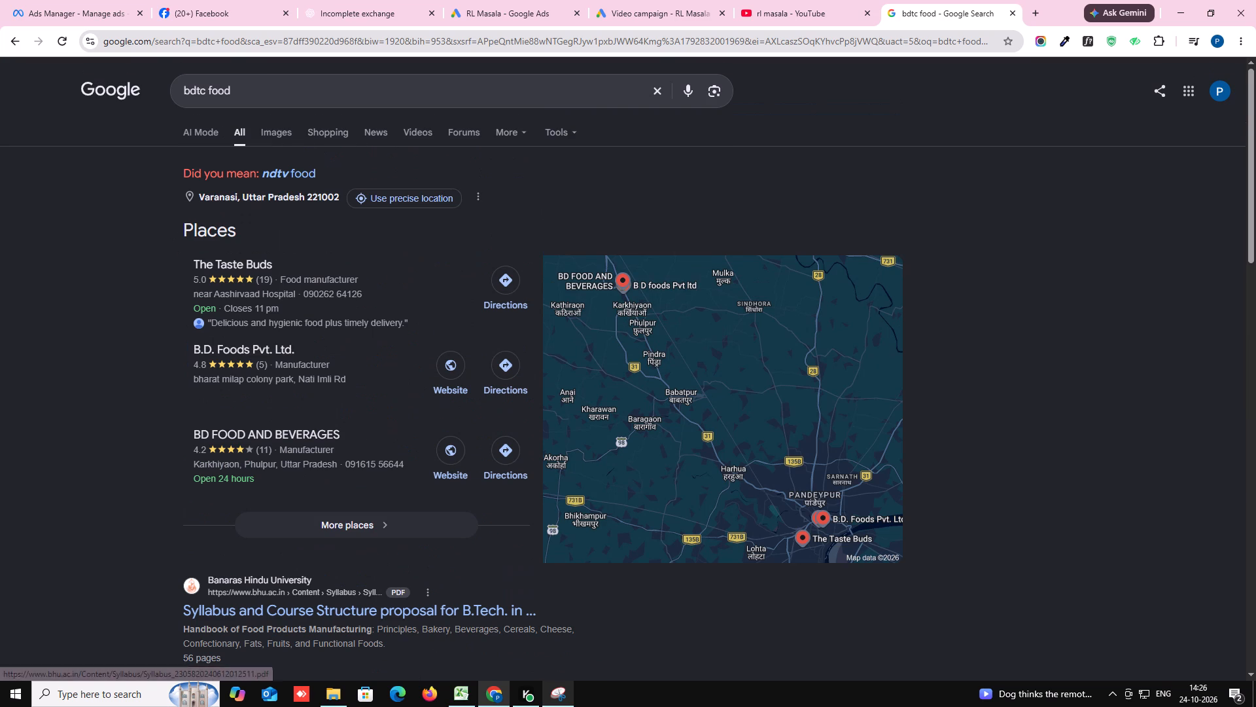
left_click(203, 88)
key("BackSpace")
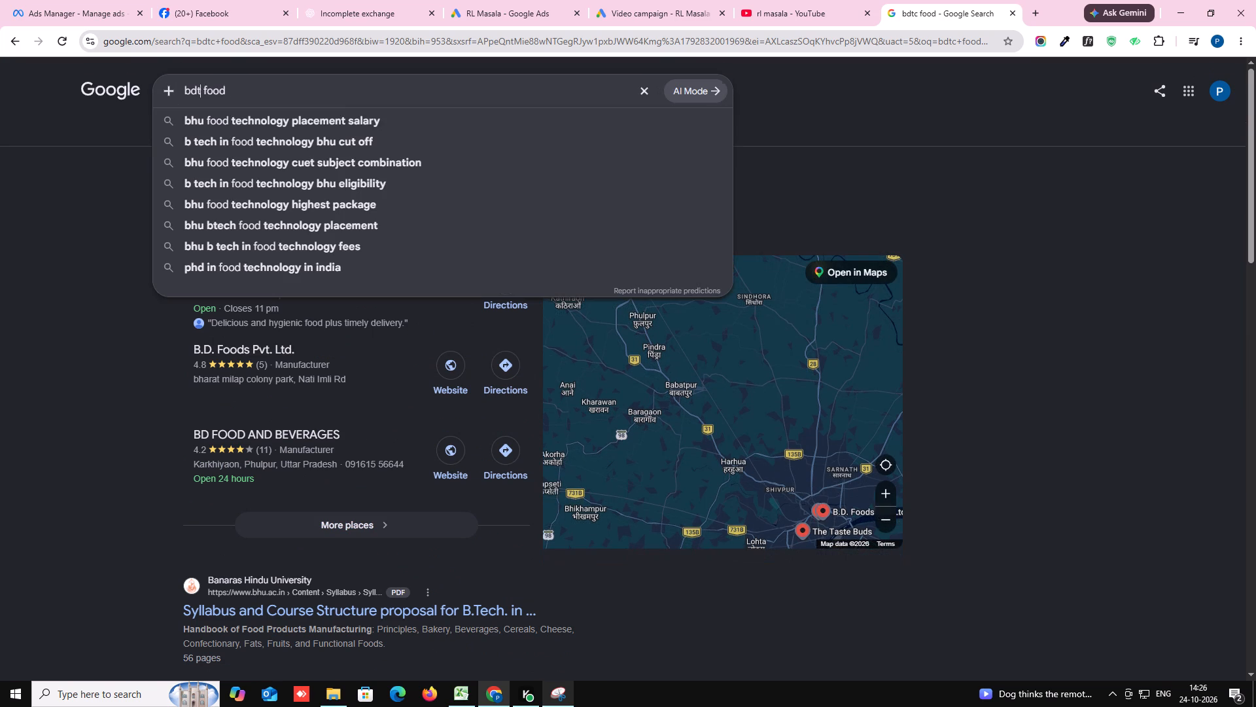
key("BackSpace")
key("BackSpace")
key("BackSpace")
key("BackSpace")
type("ndtv")
key("Return")
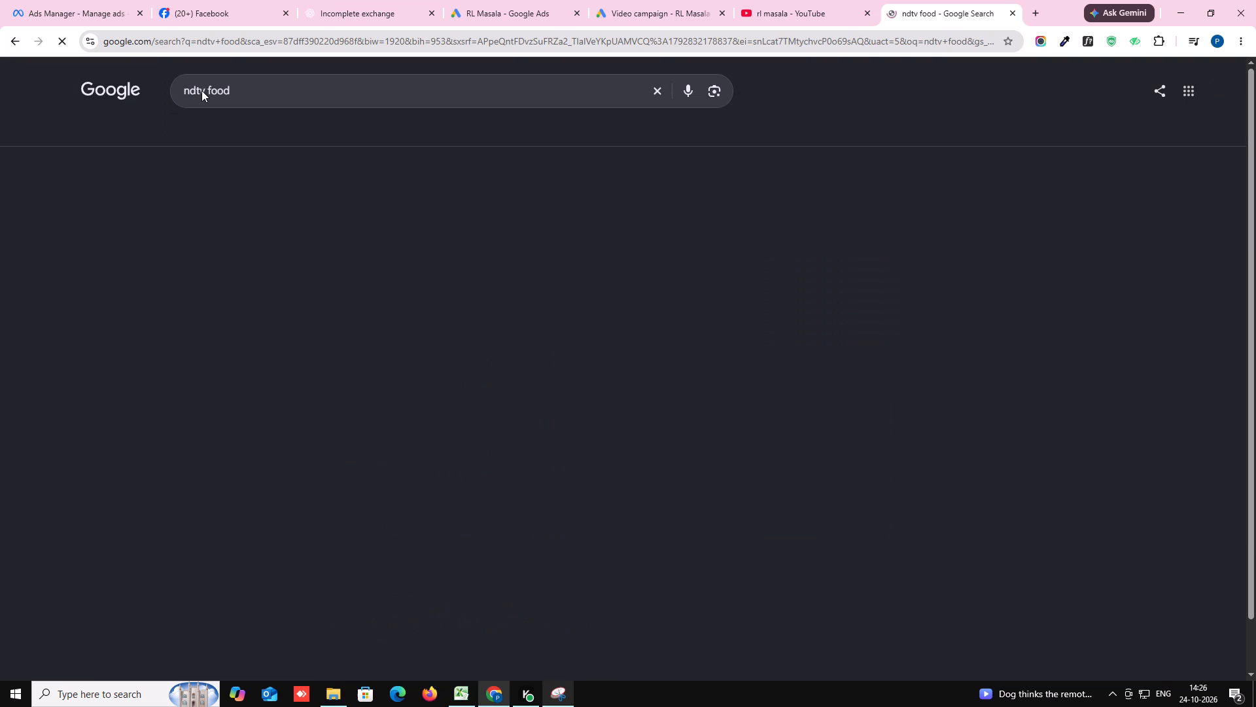
left_click(235, 197)
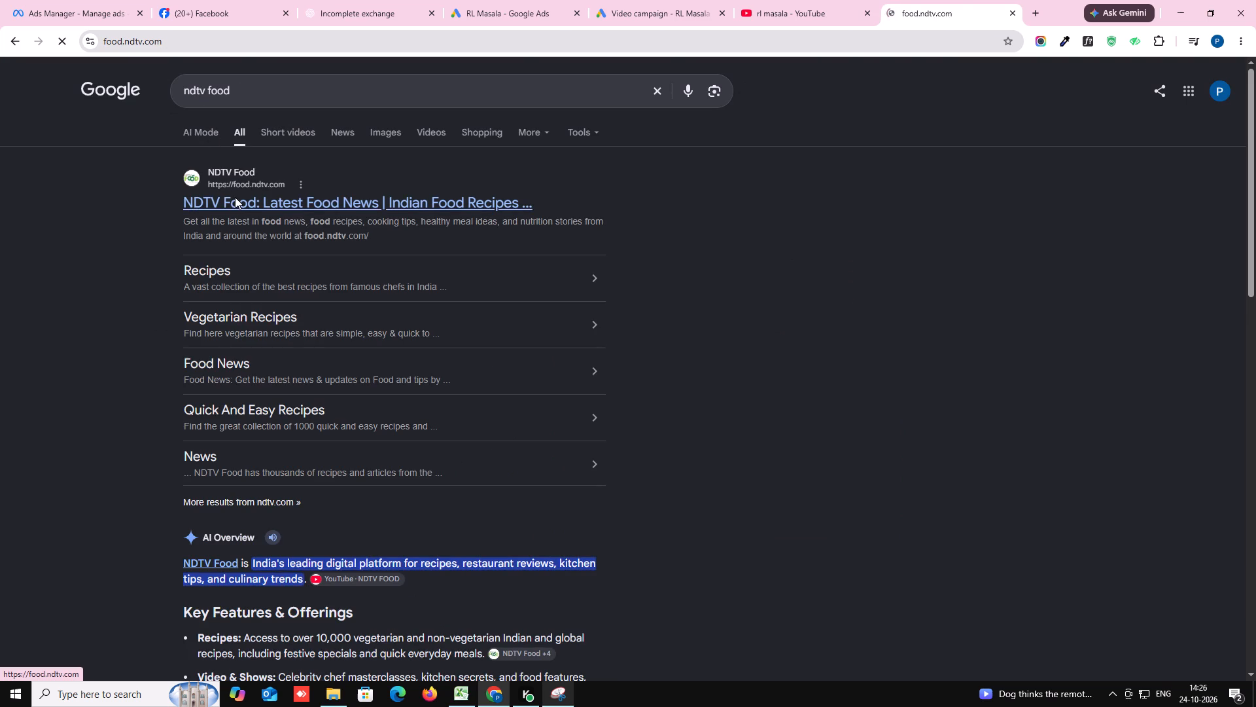
left_click(154, 40)
right_click(154, 40)
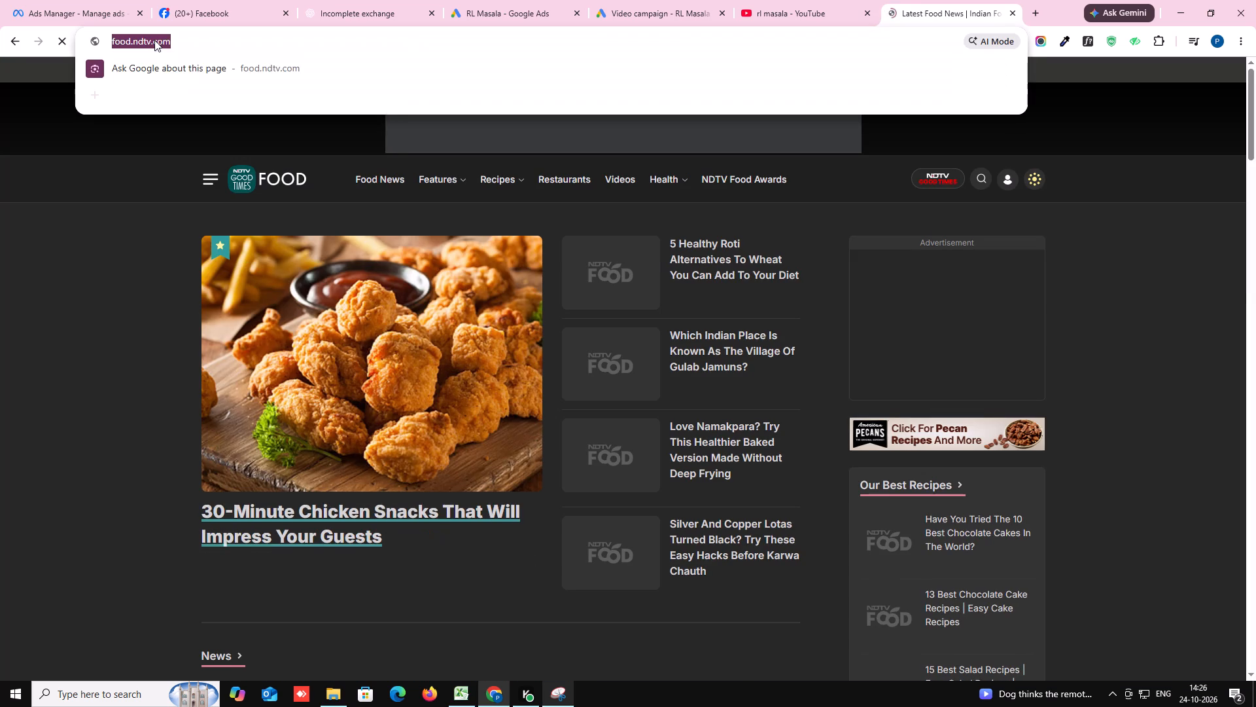
left_click(200, 165)
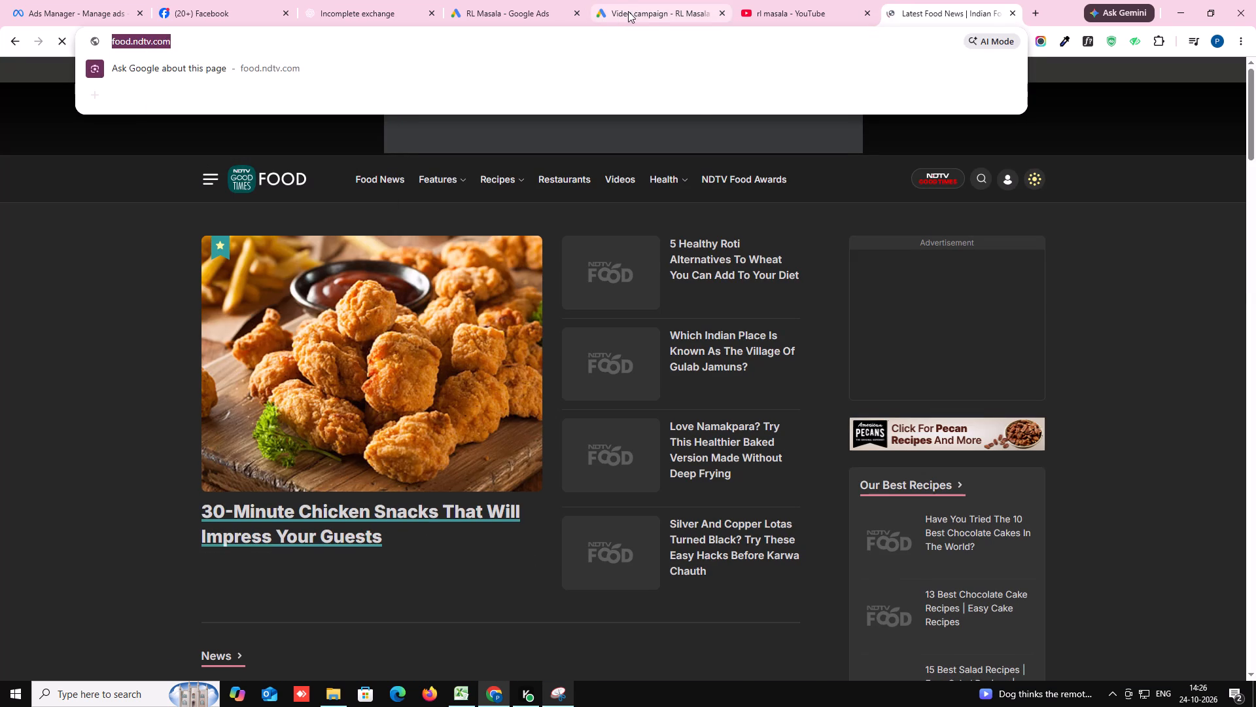
left_click(628, 11)
left_click(388, 261)
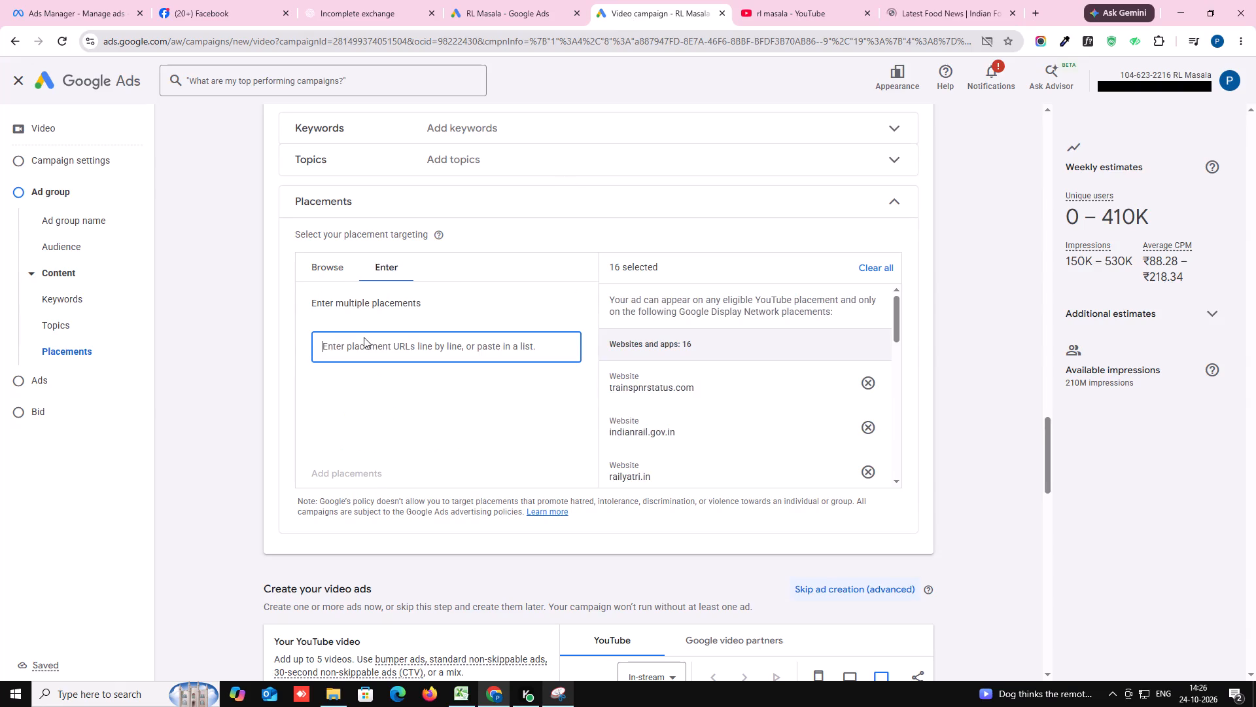
left_click(365, 347)
right_click(365, 347)
left_click(400, 491)
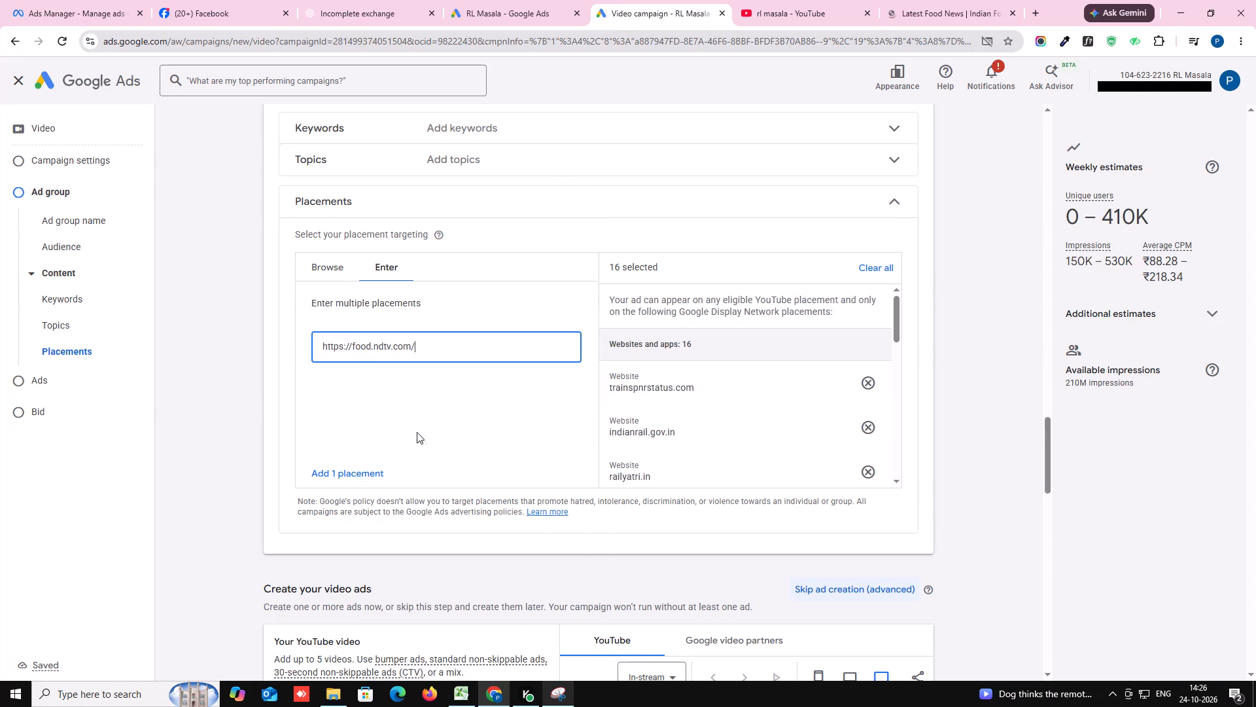
left_click(354, 476)
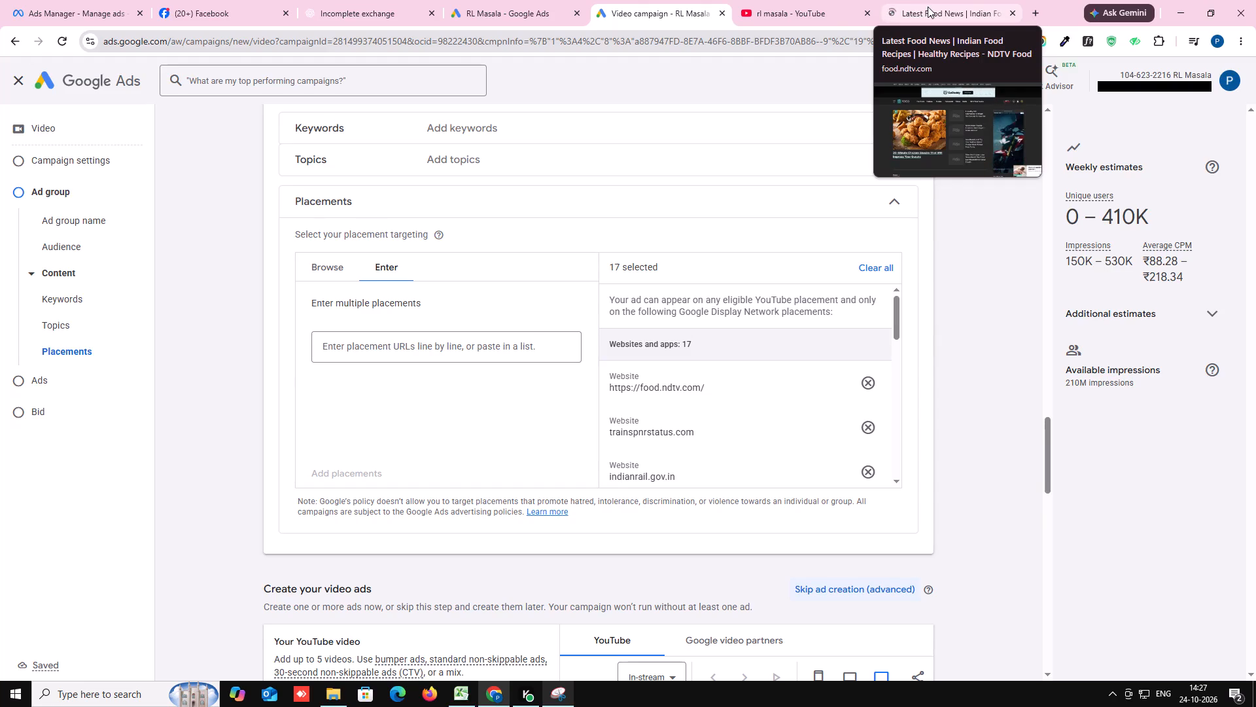
In the NDTV Food tab, search the web for "aaj tak food" and look through the results for a placement website.
left_click(928, 7)
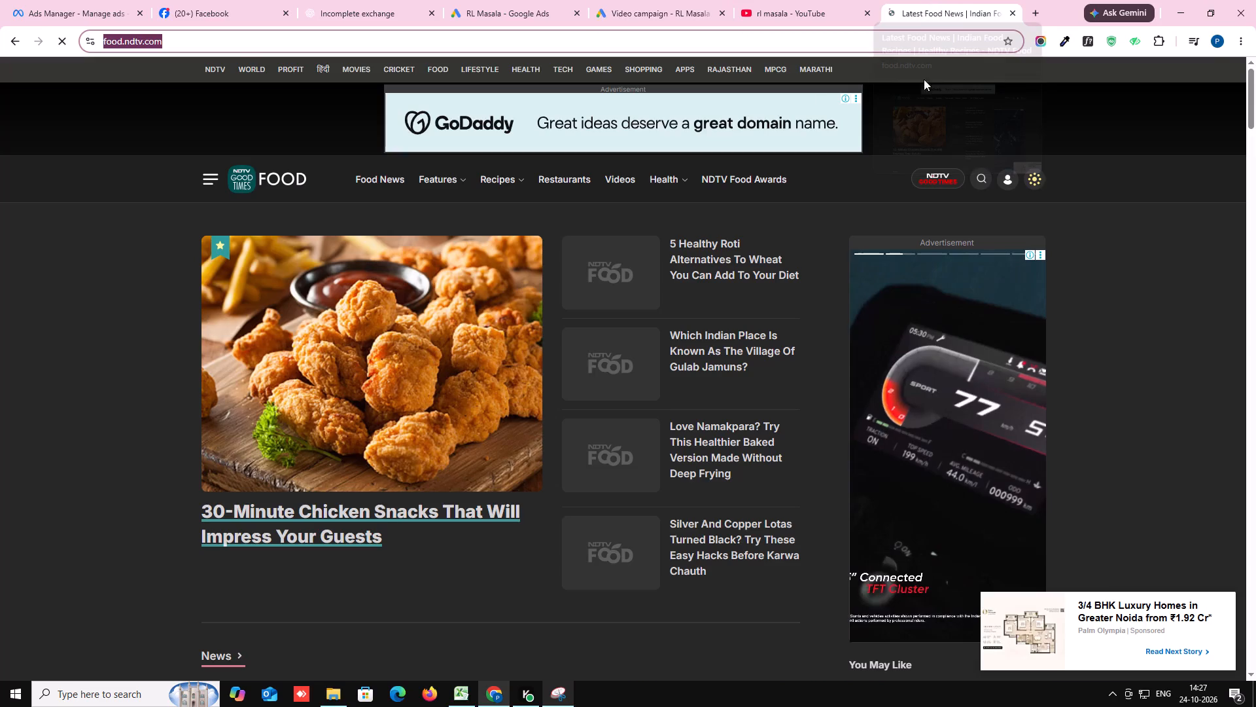
type("aaj")
key("space")
type("tak food")
key("Return")
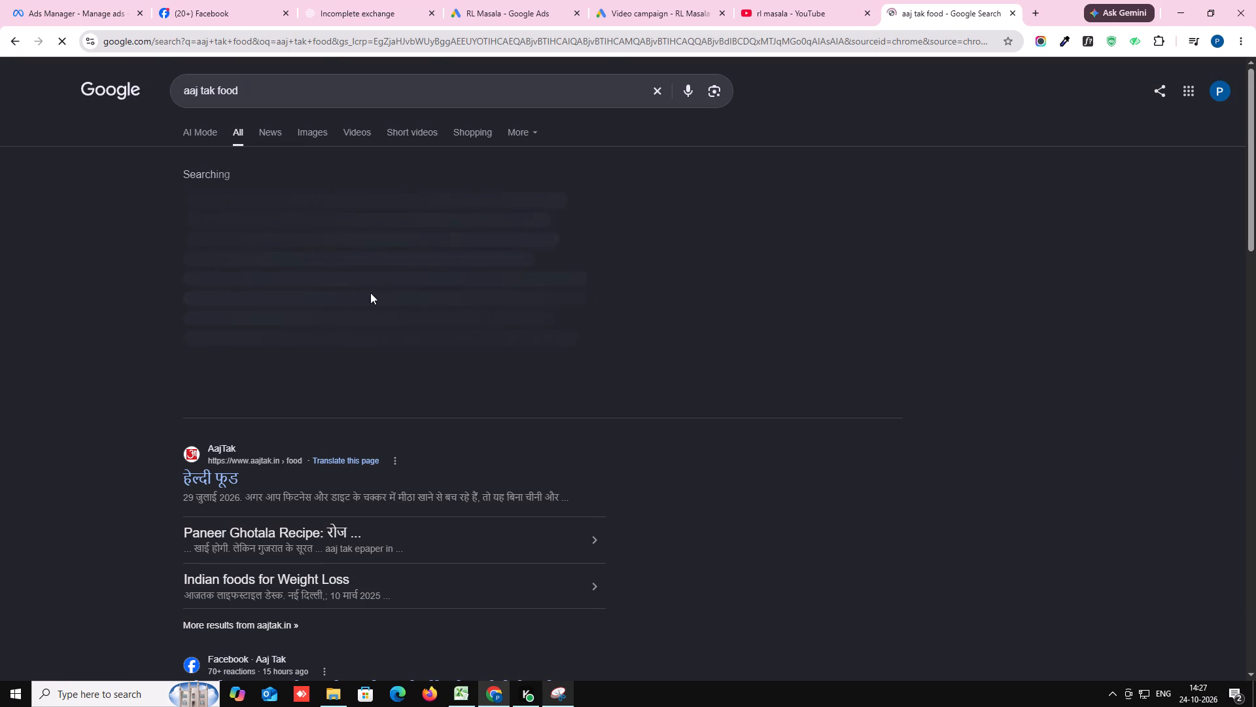
scroll(164, 373, "down", 6)
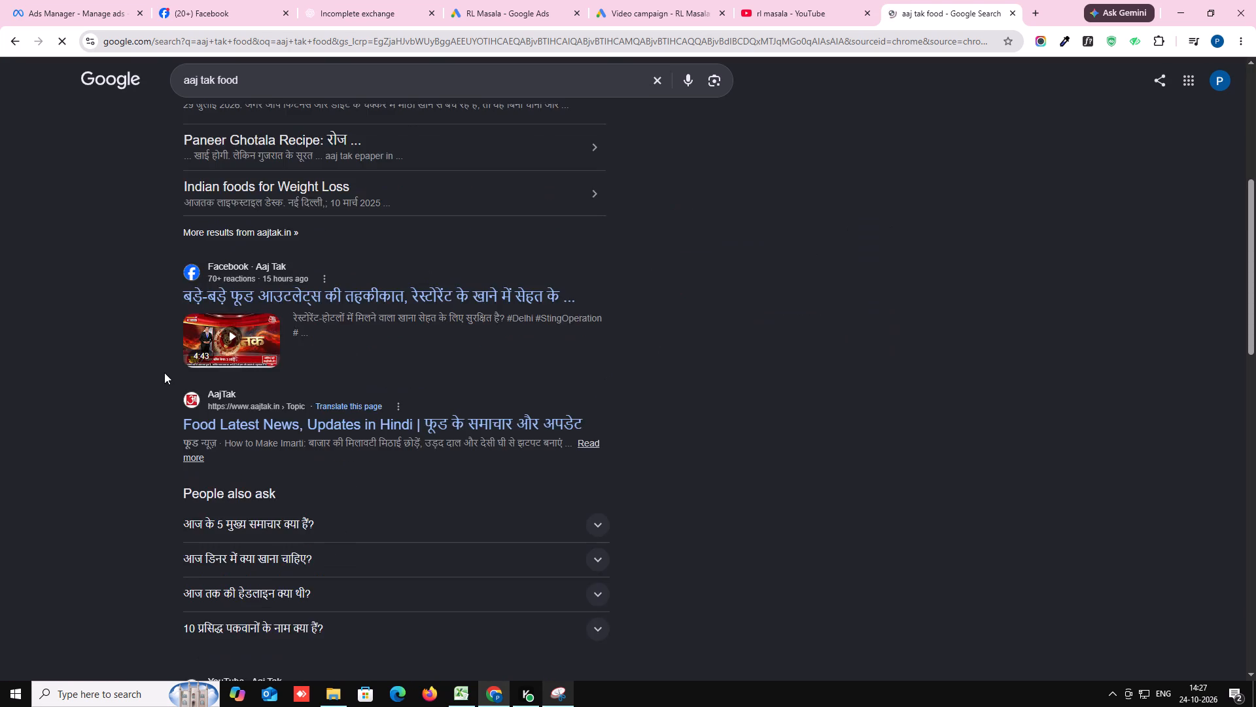
scroll(164, 372, "up", 6)
Check ChatGPT's website suggestions again, search the web for "hindustan live" and open the Hindustan news website.
left_click(338, 9)
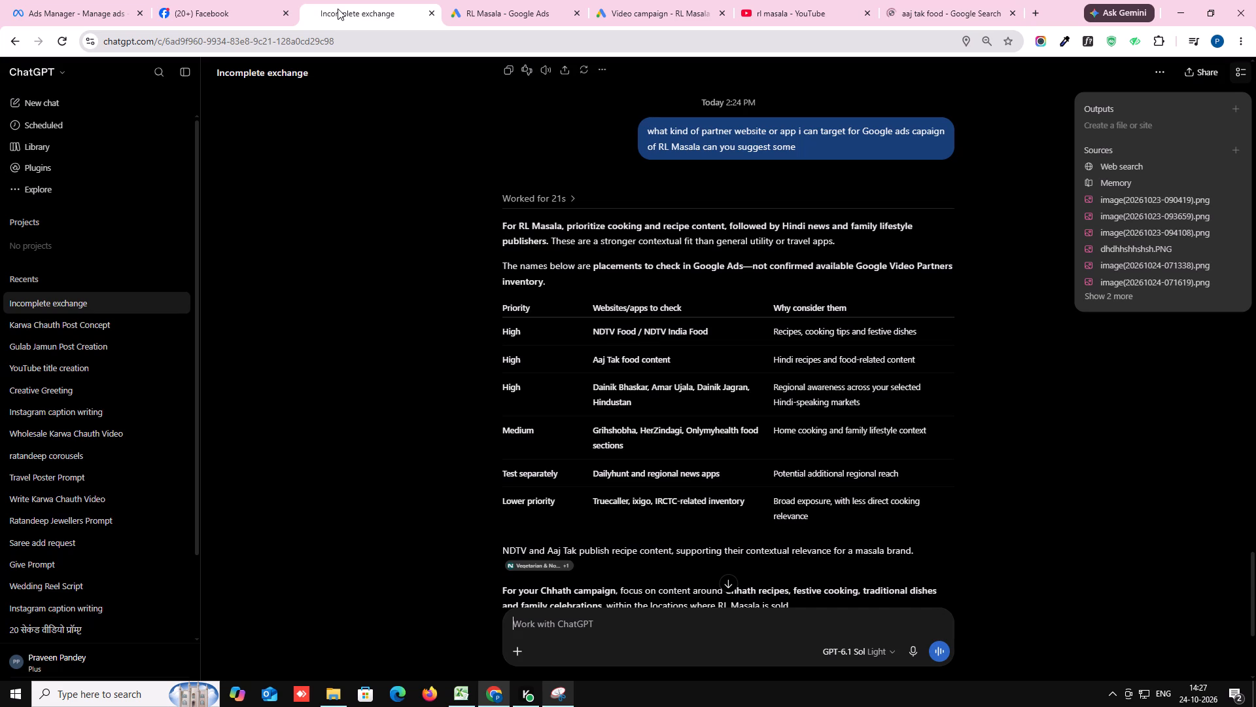
left_click(915, 10)
left_click_drag(247, 92, 143, 91)
type("hi")
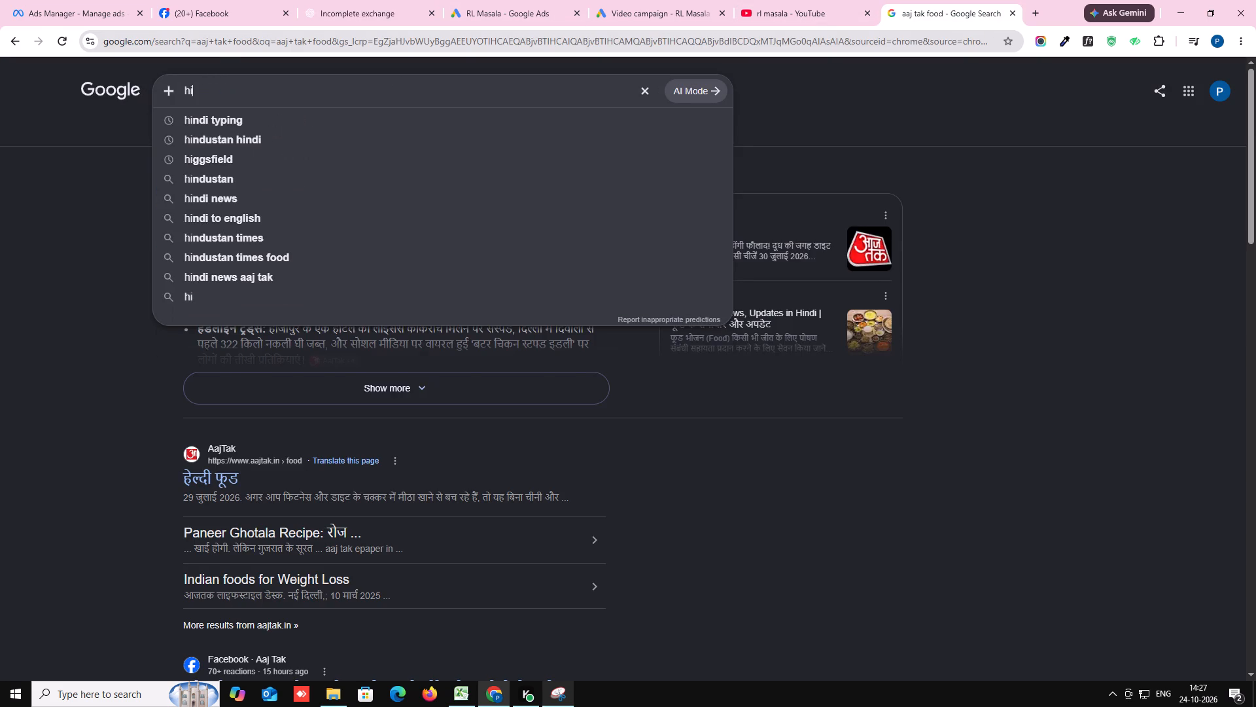
type("ndustan")
key("space")
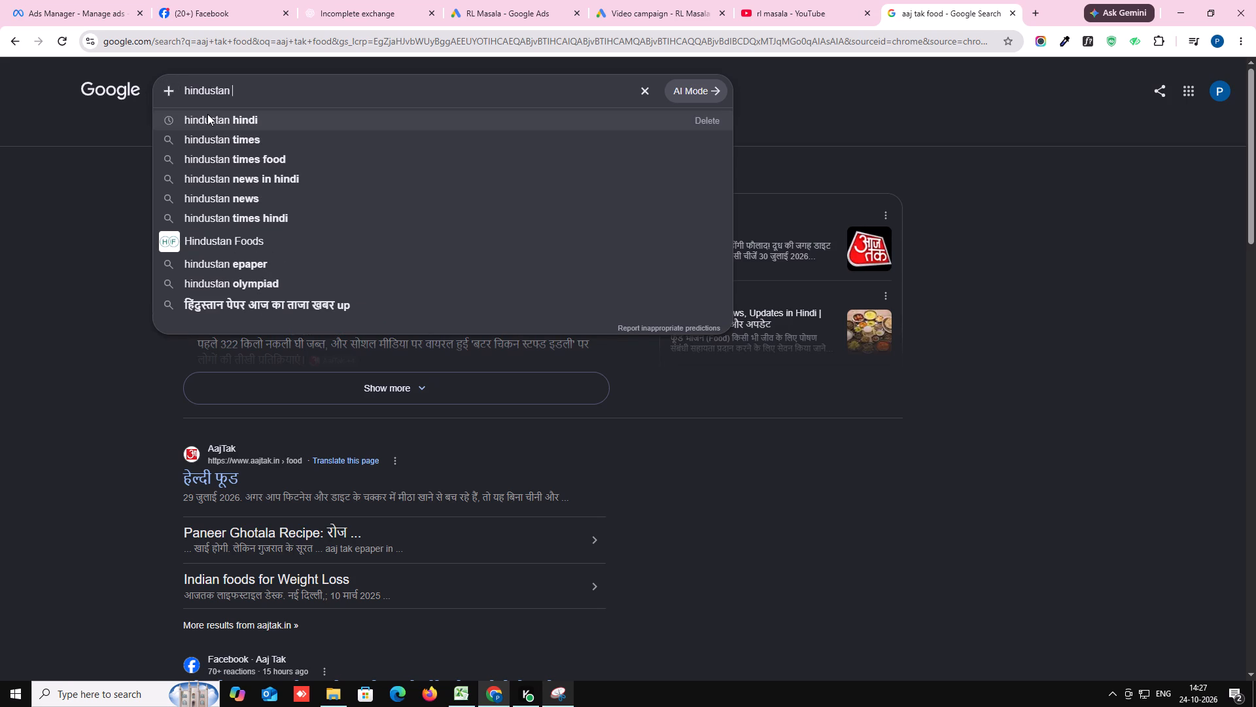
type("live")
key("Return")
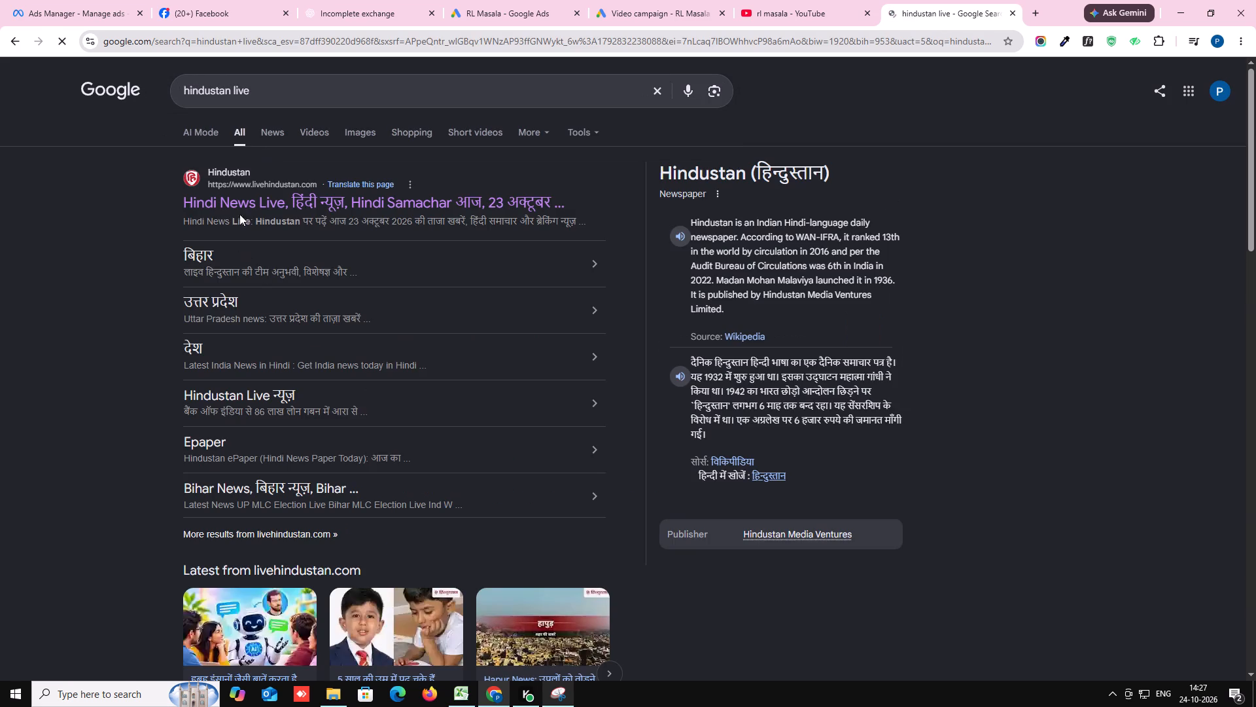
left_click(240, 205)
left_click(130, 39)
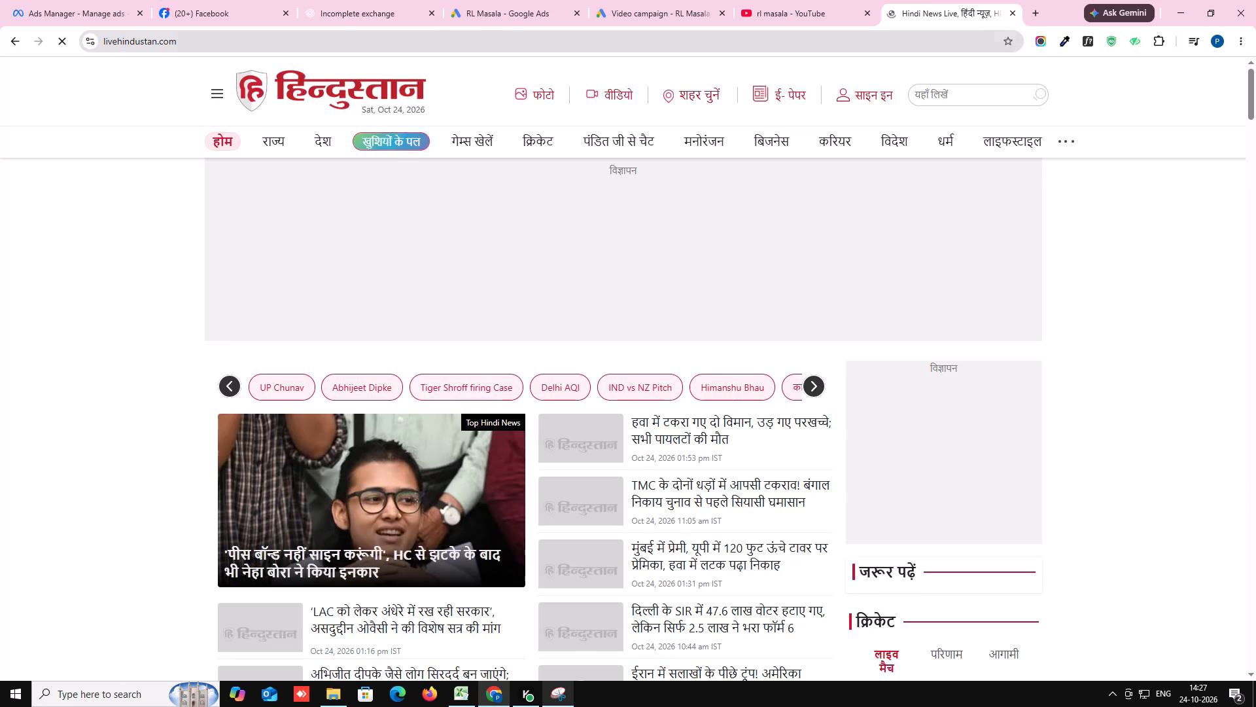
right_click(130, 39)
left_click(181, 166)
left_click(626, 11)
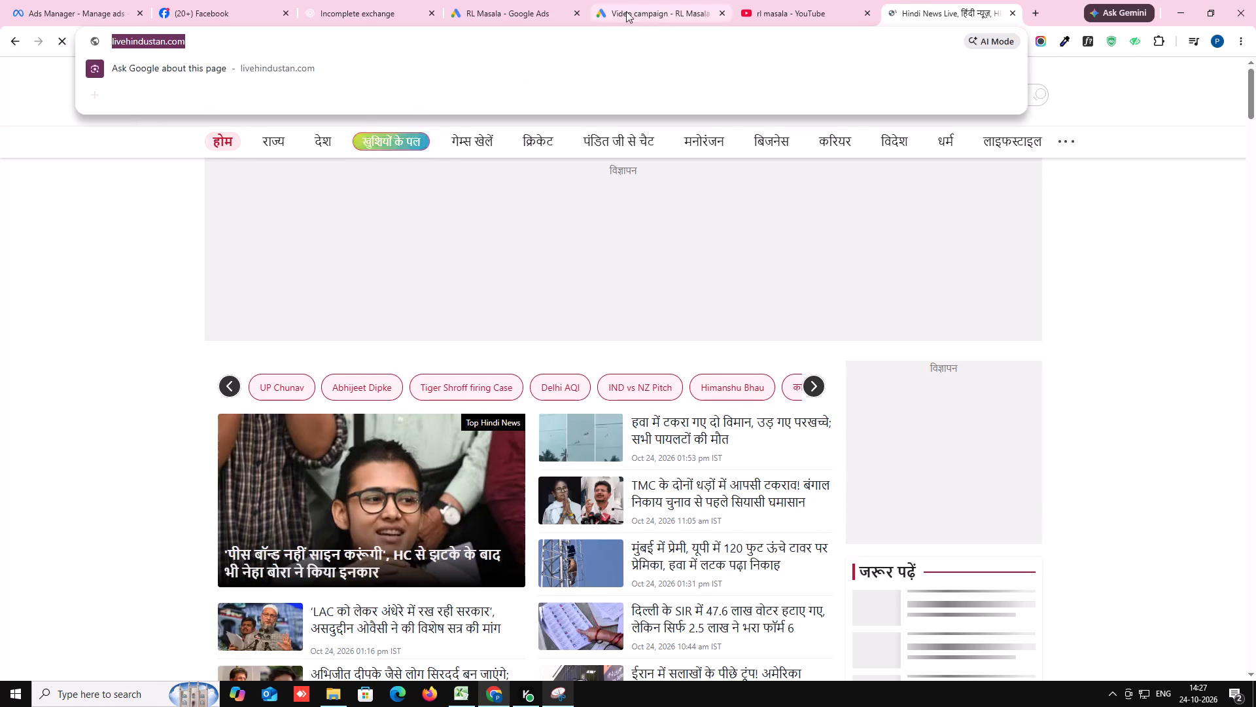
left_click(394, 344)
right_click(394, 344)
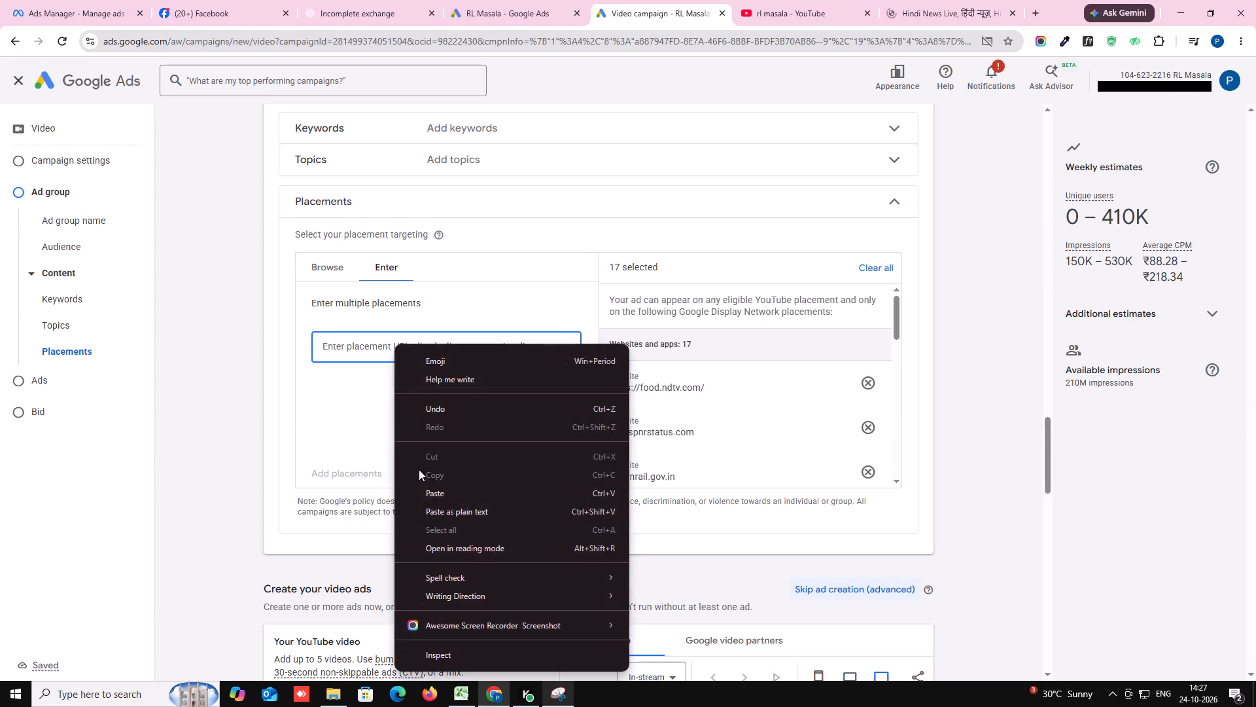
left_click(432, 494)
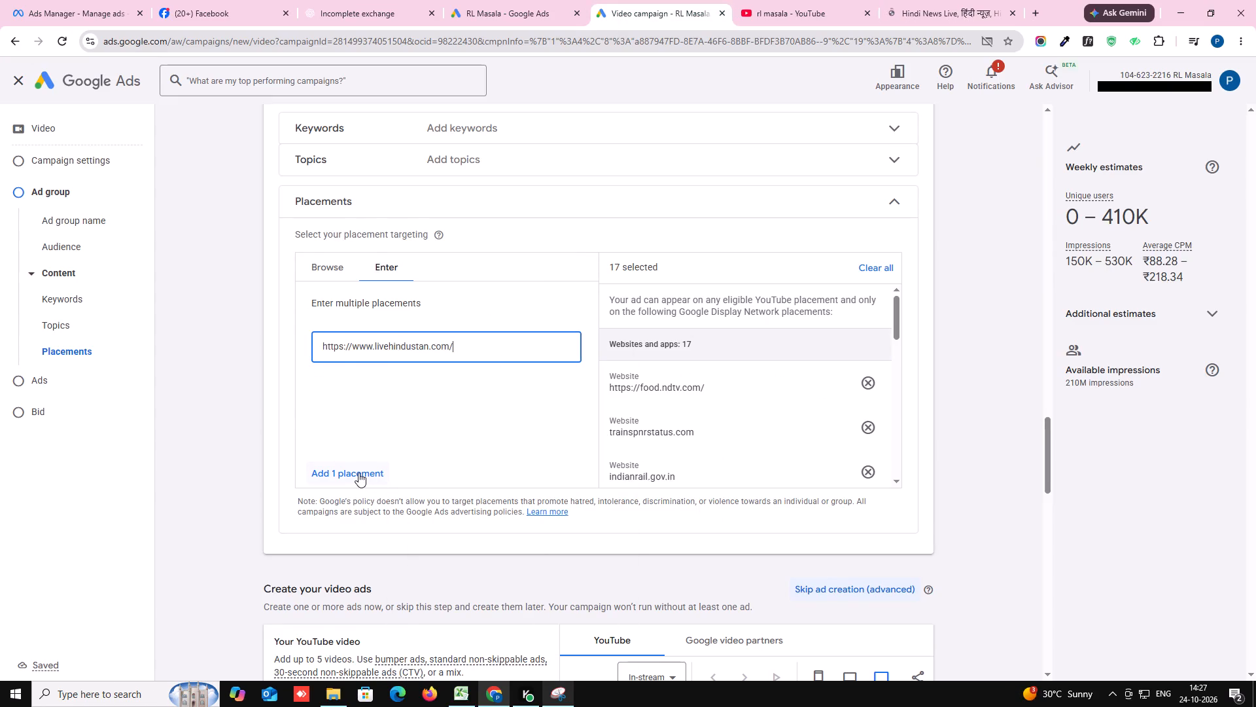
left_click(358, 473)
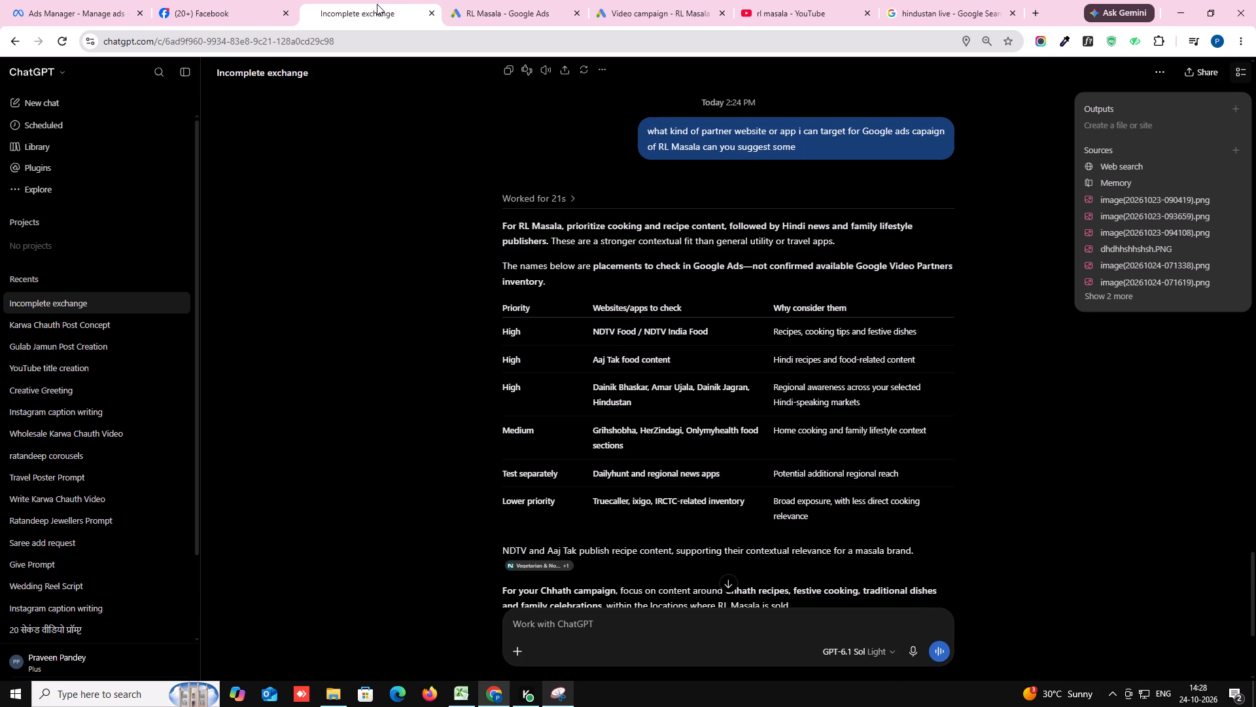
left_click(954, 5)
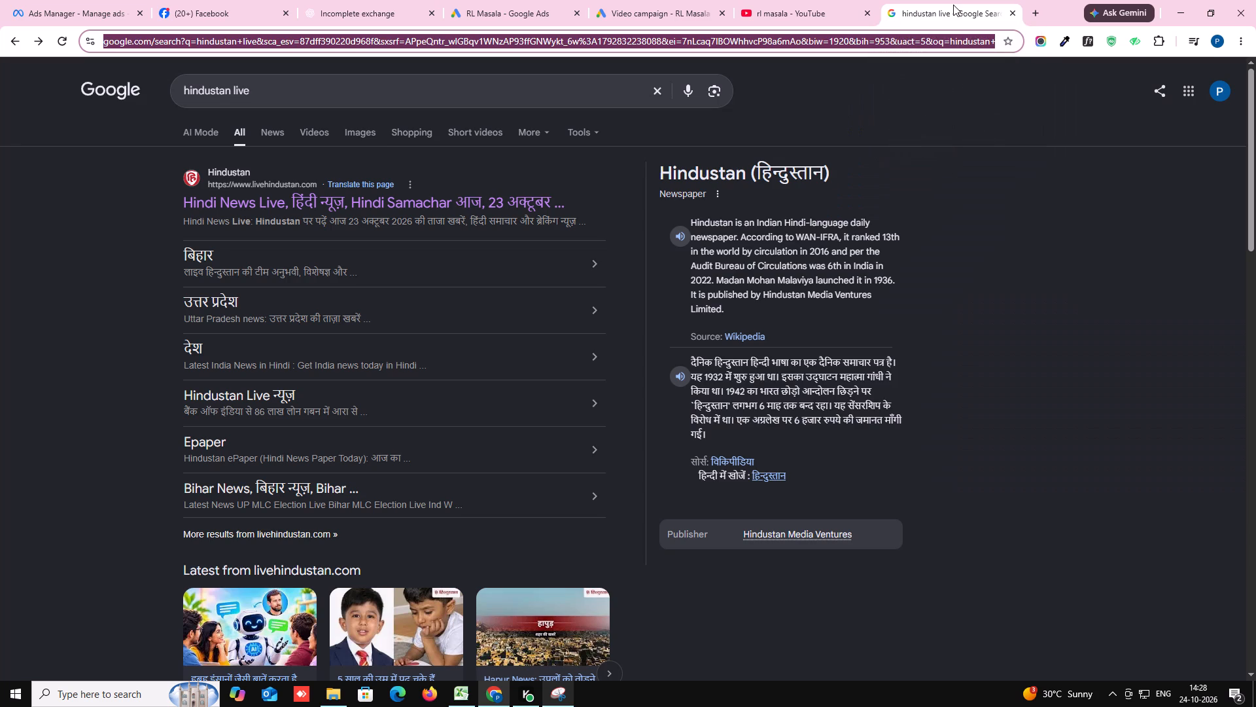
left_click_drag(257, 95, 155, 95)
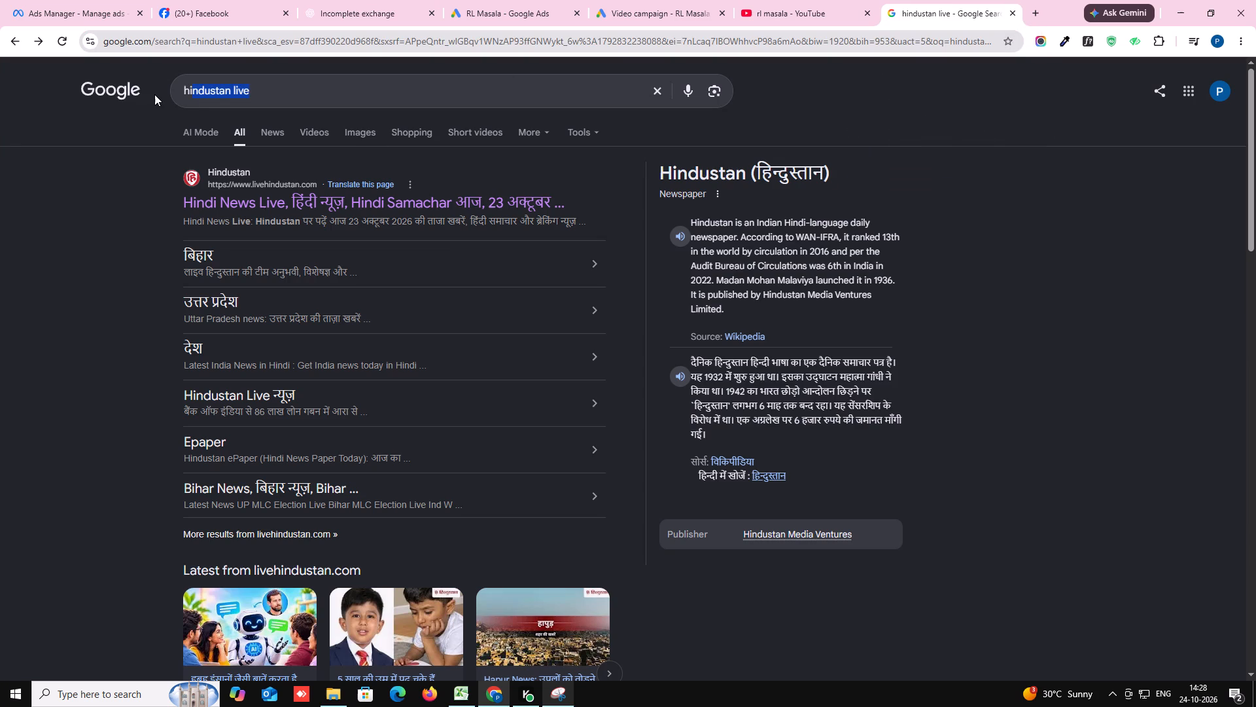
type("daily hunt")
left_click(200, 122)
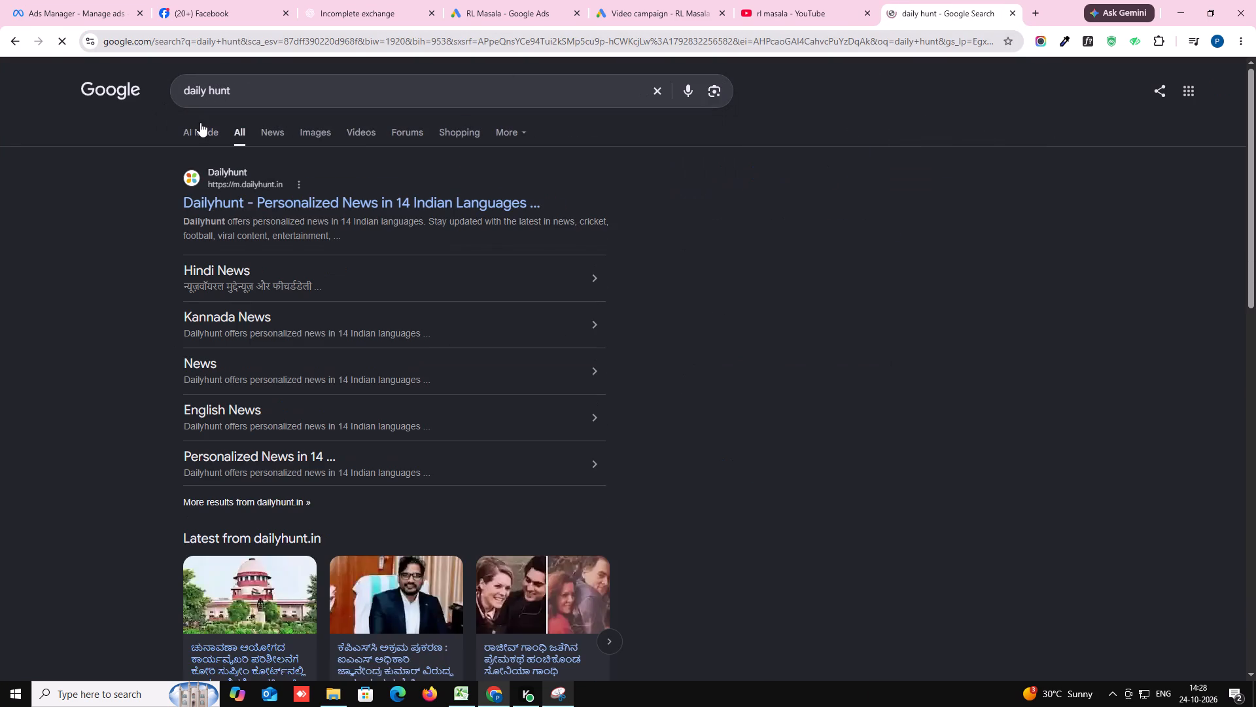
left_click(233, 192)
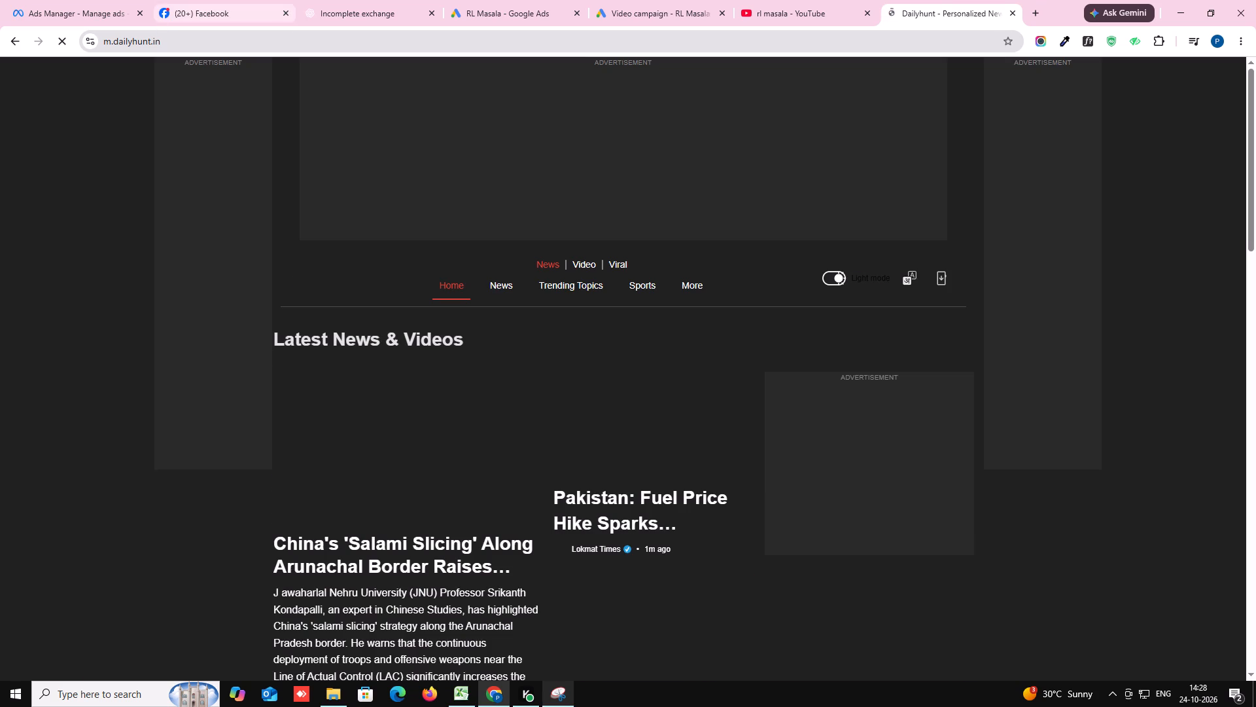
left_click(133, 42)
right_click(133, 42)
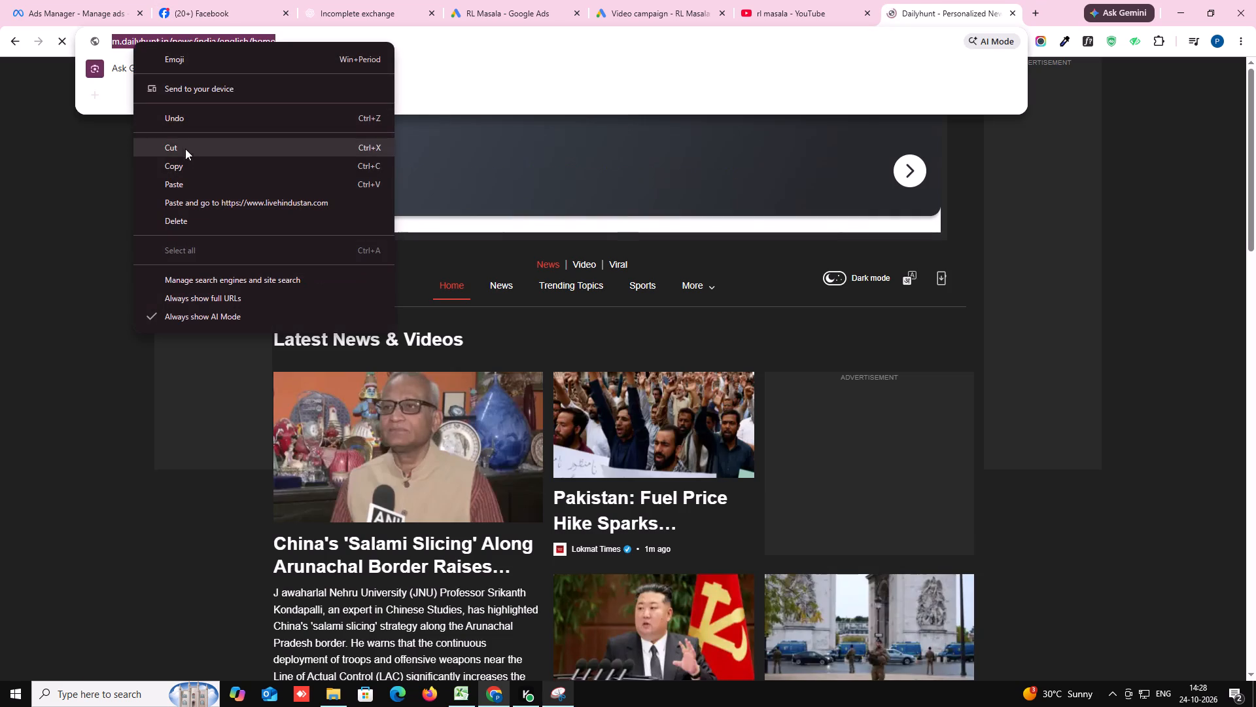
left_click(185, 167)
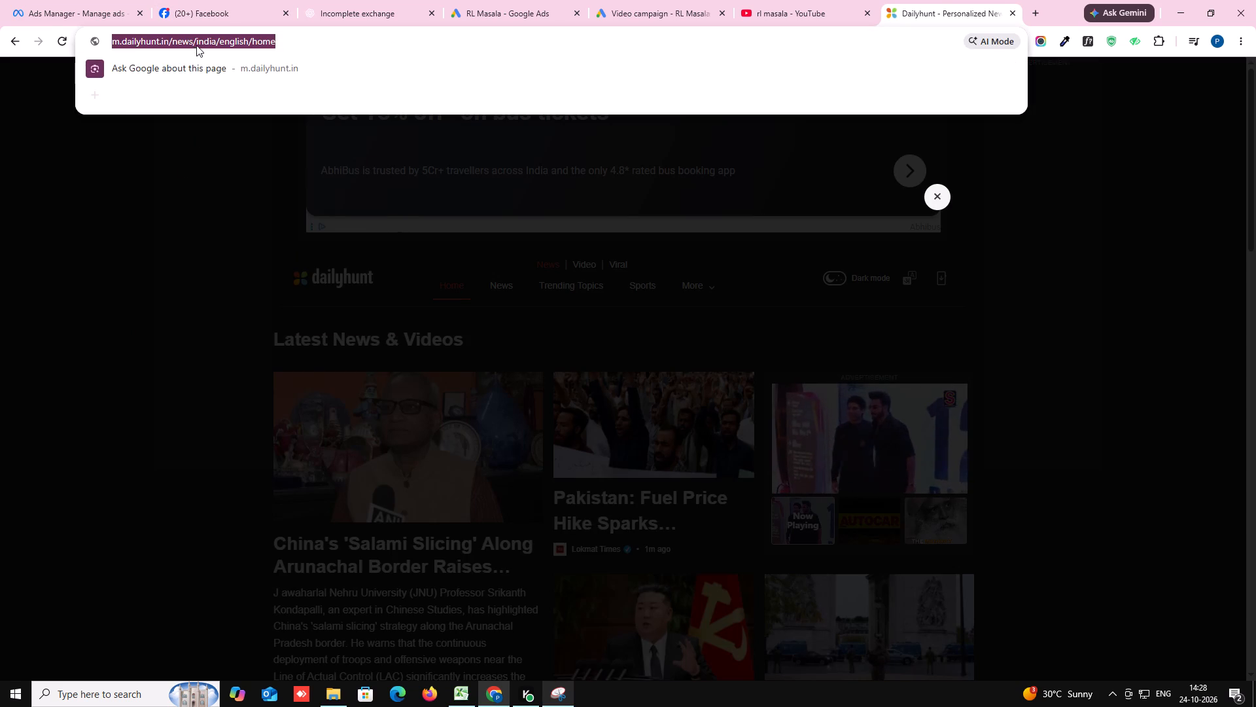
left_click(193, 39)
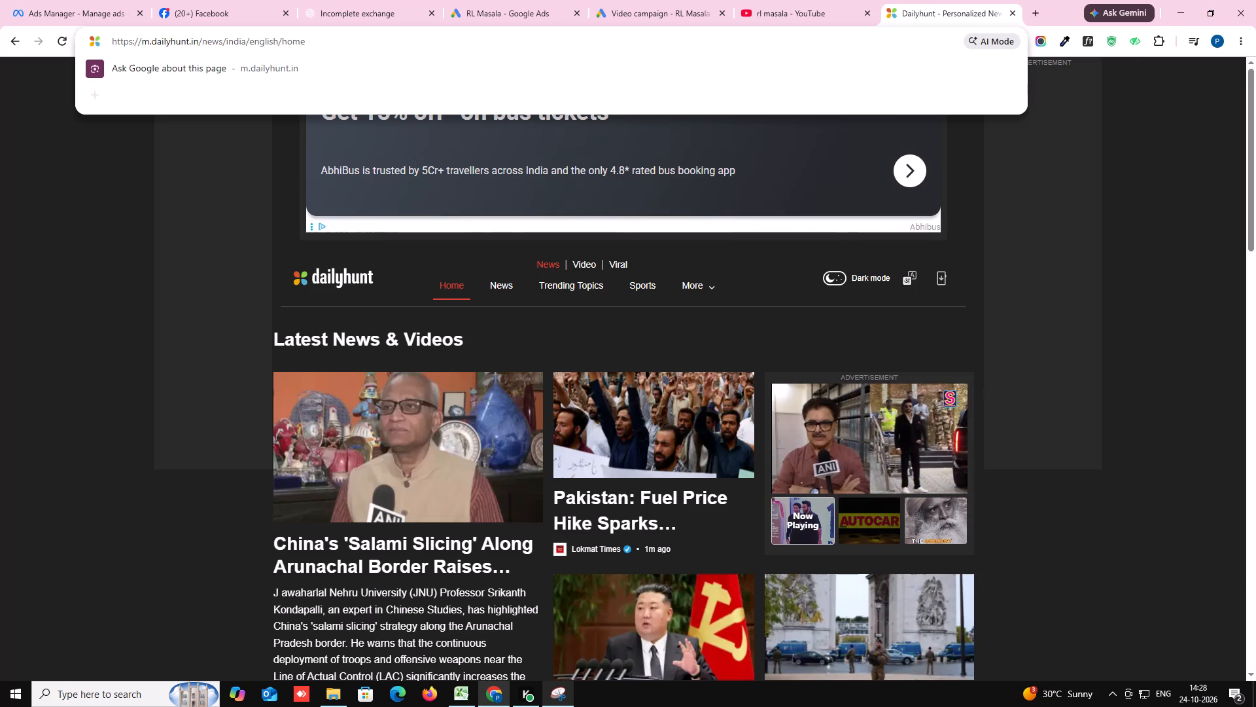
left_click_drag(202, 43, 108, 43)
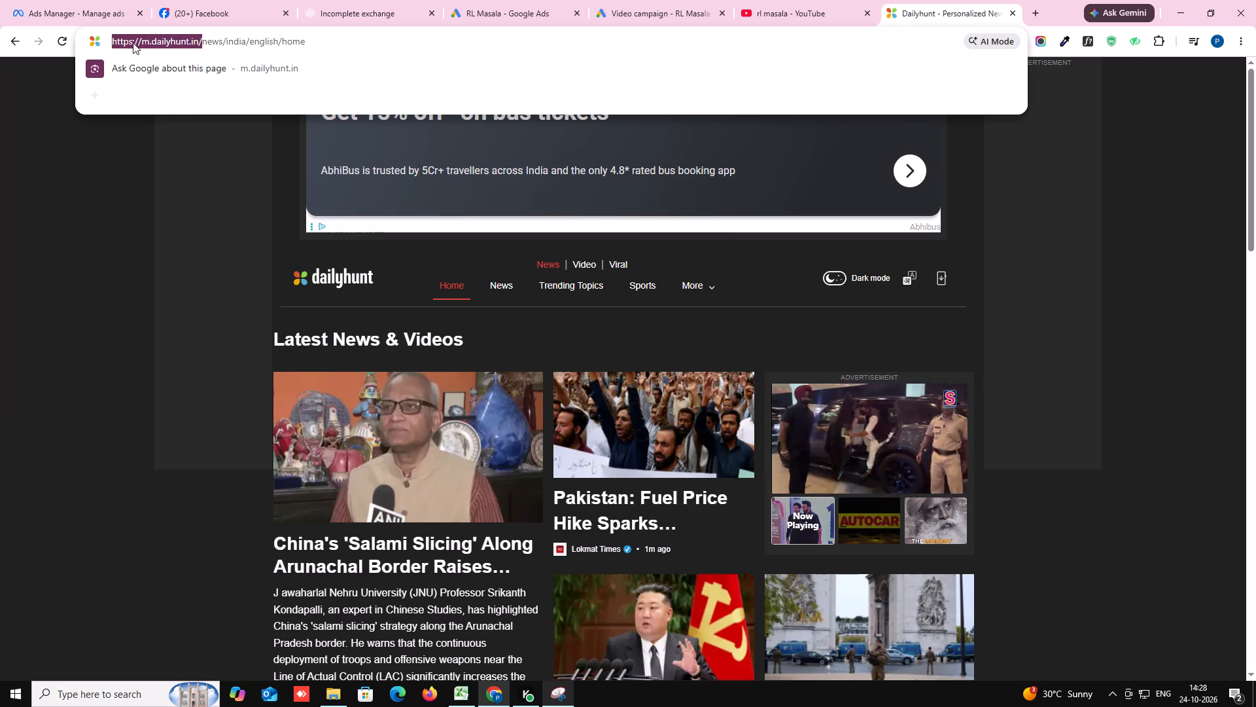
right_click(133, 43)
left_click(192, 164)
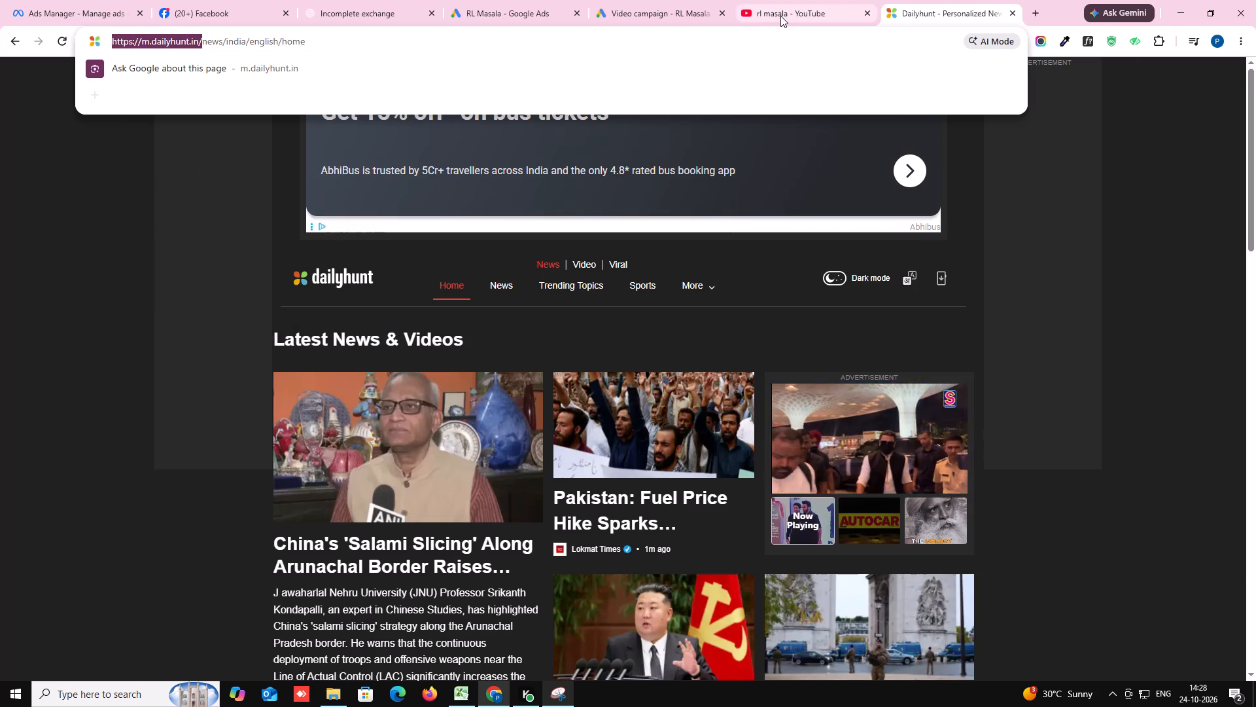
left_click(635, 9)
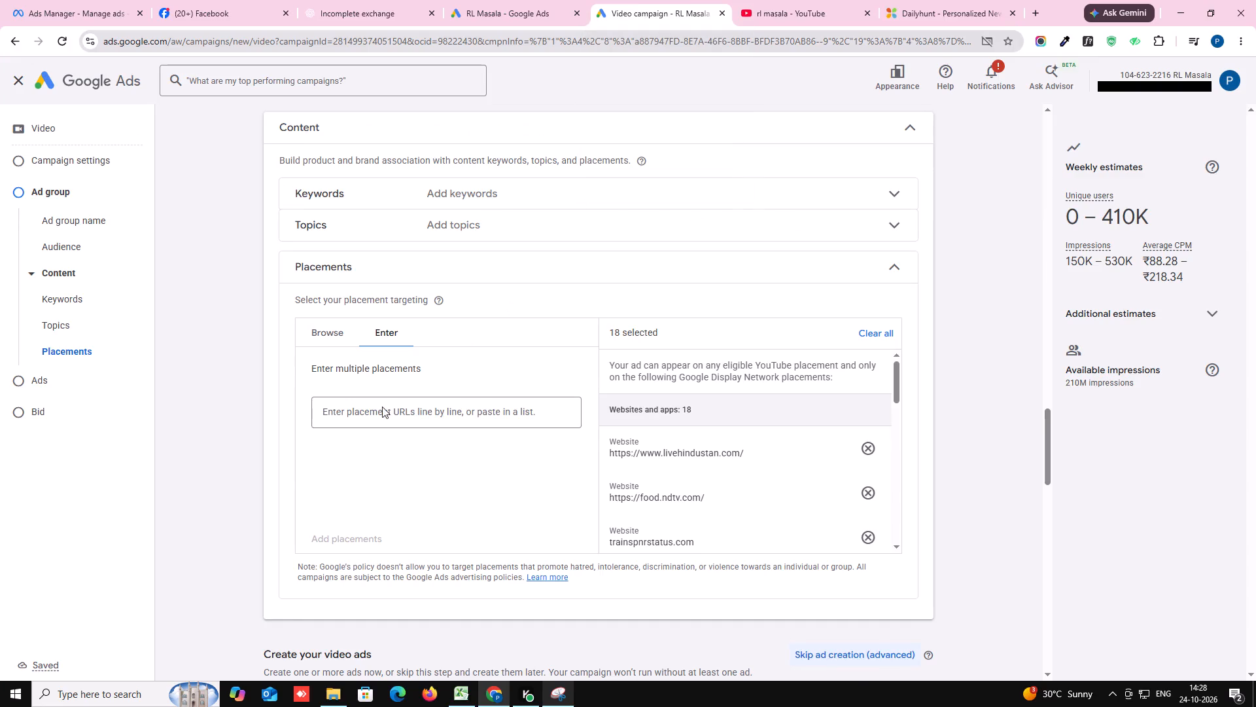
left_click(378, 414)
right_click(378, 414)
left_click(417, 230)
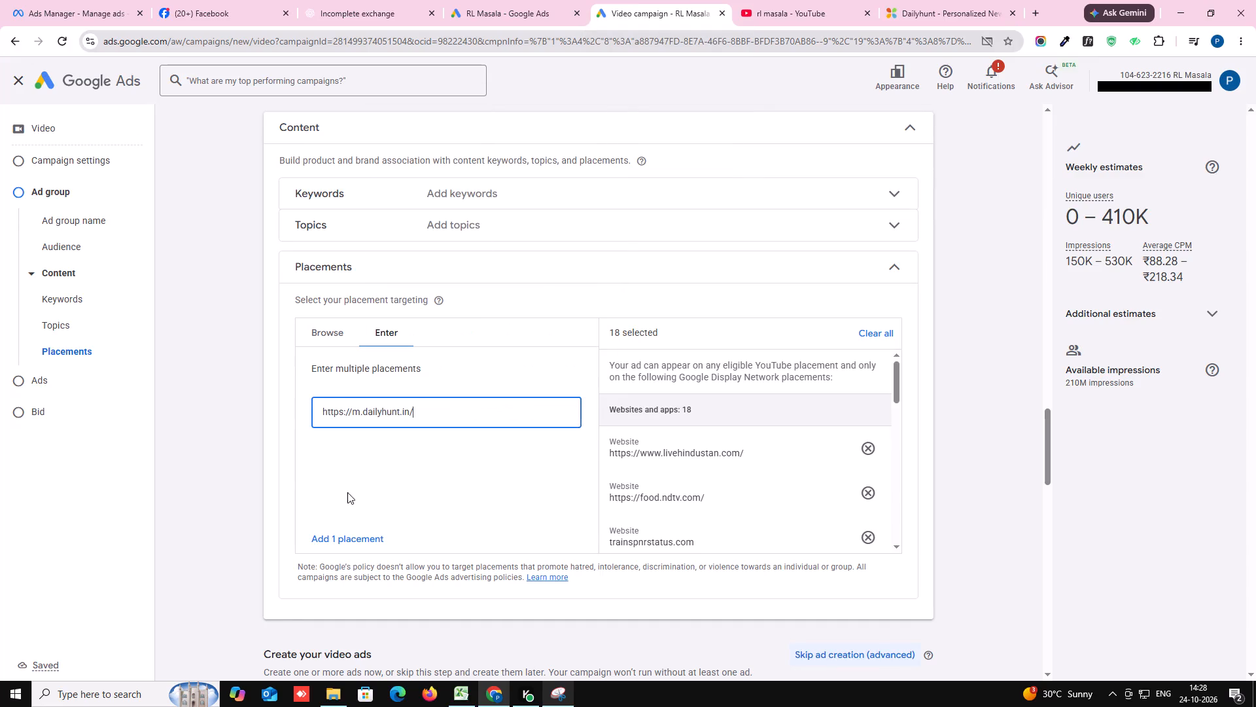
left_click(349, 537)
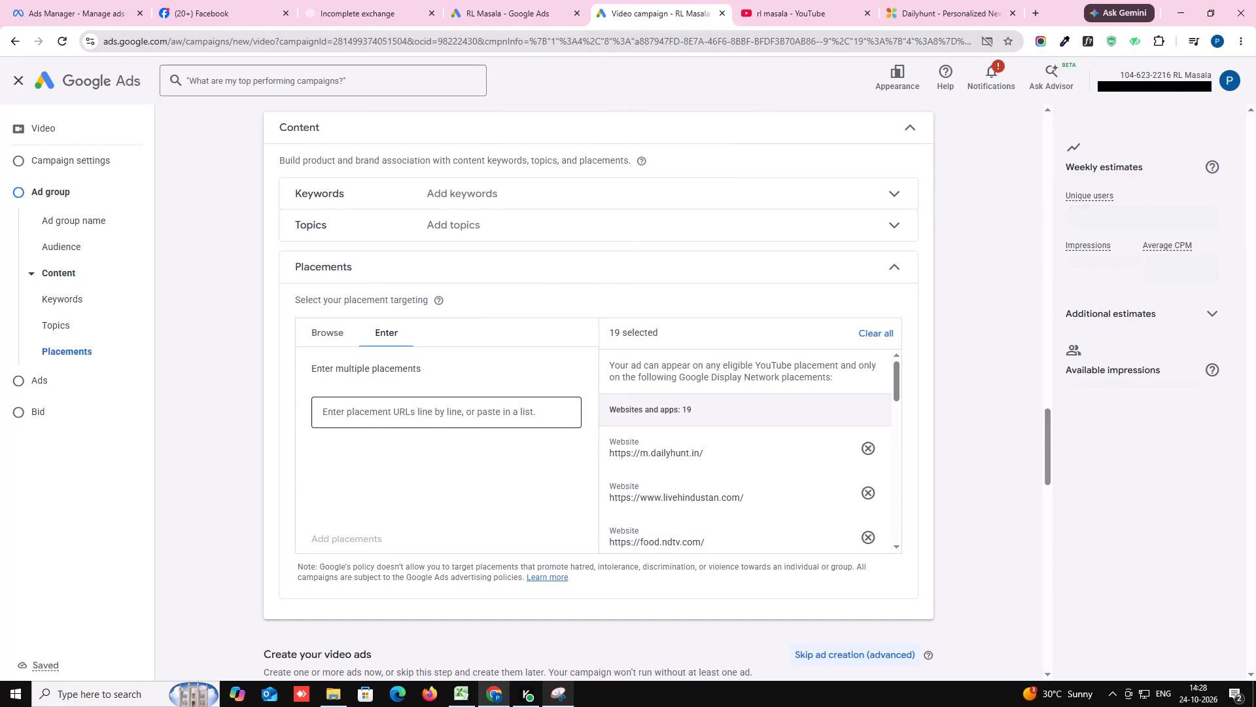
Replace the "daily hunt" web search with "only my health" and open the OnlyMyHealth website.
left_click(912, 16)
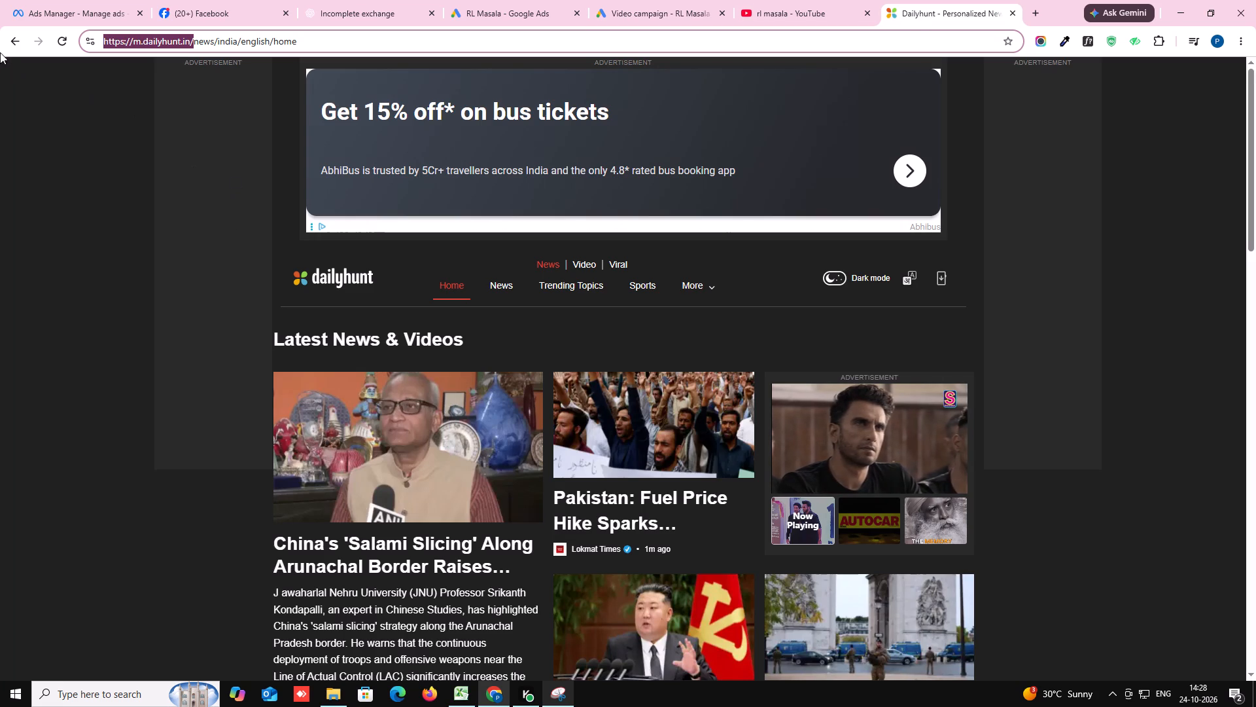
left_click(10, 40)
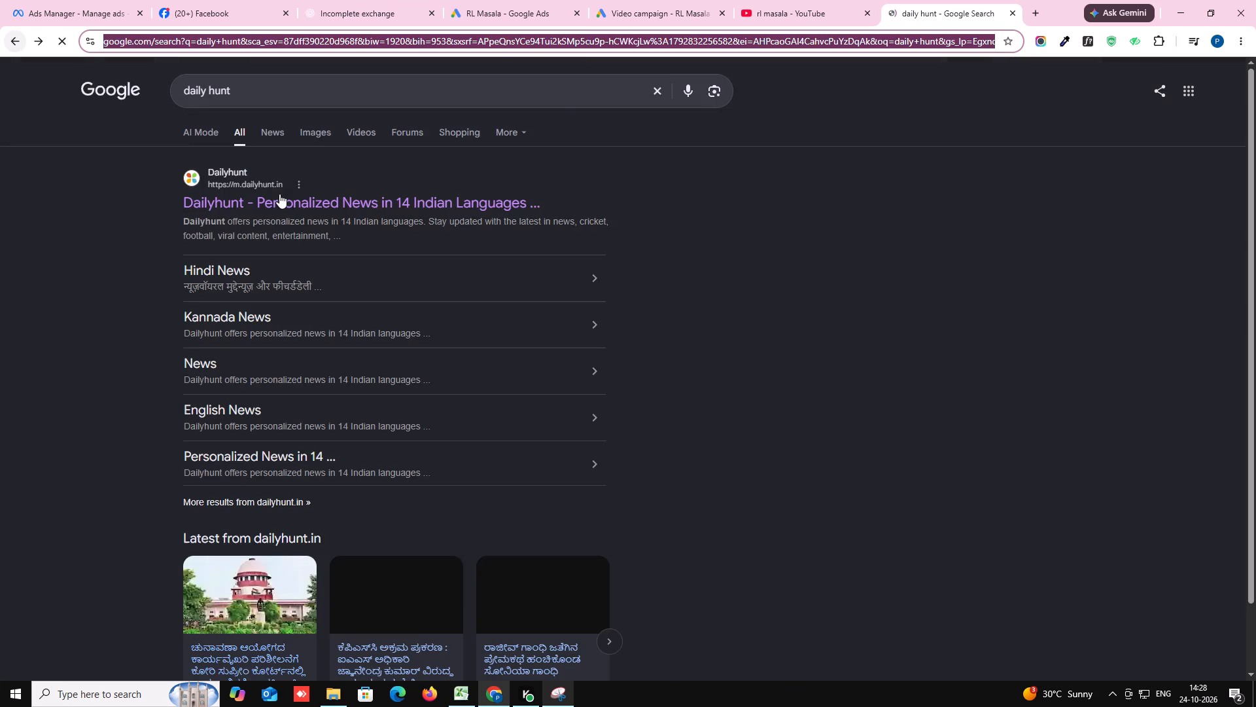
scroll(279, 194, "down", 4)
scroll(281, 187, "up", 5)
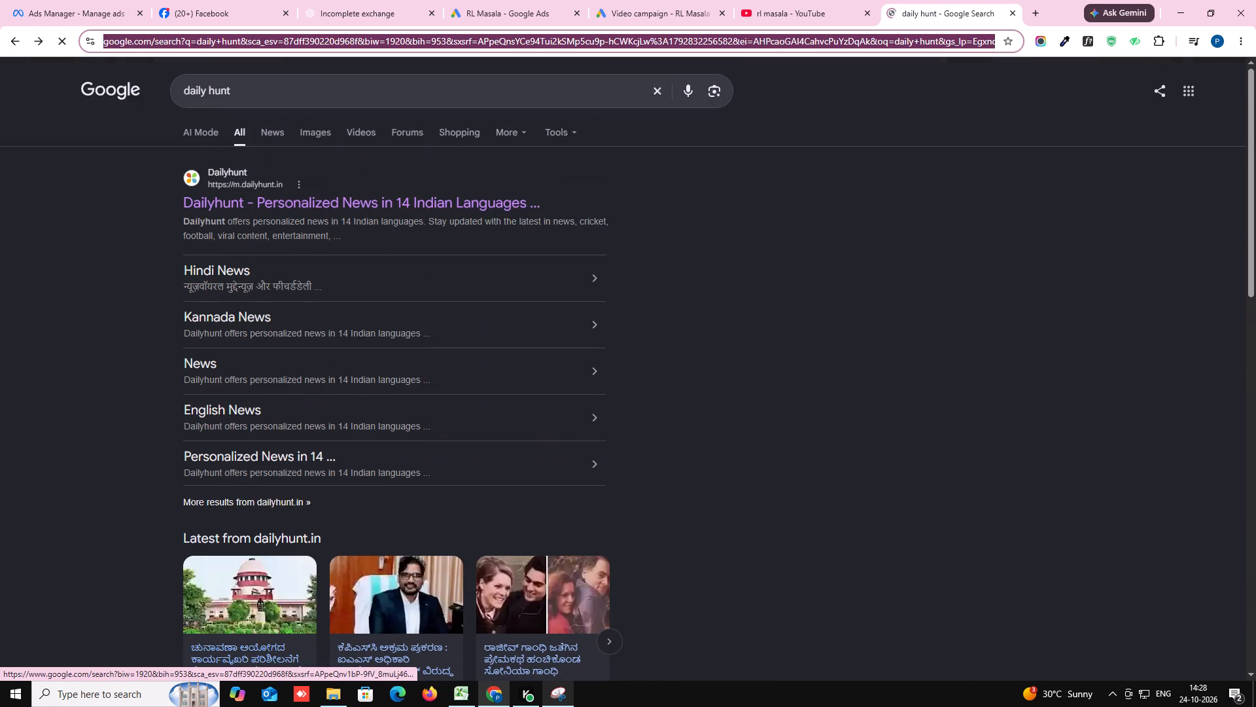
left_click_drag(245, 88, 139, 88)
key("o")
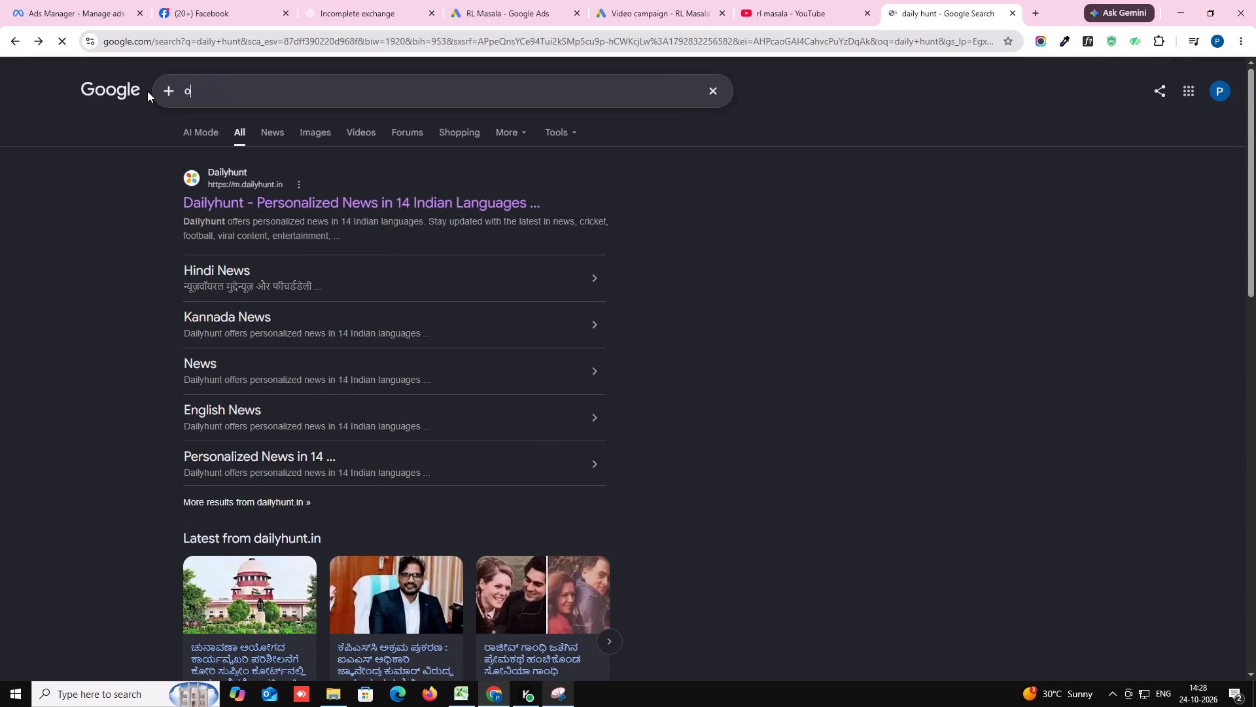
type("nly my health")
key("Return")
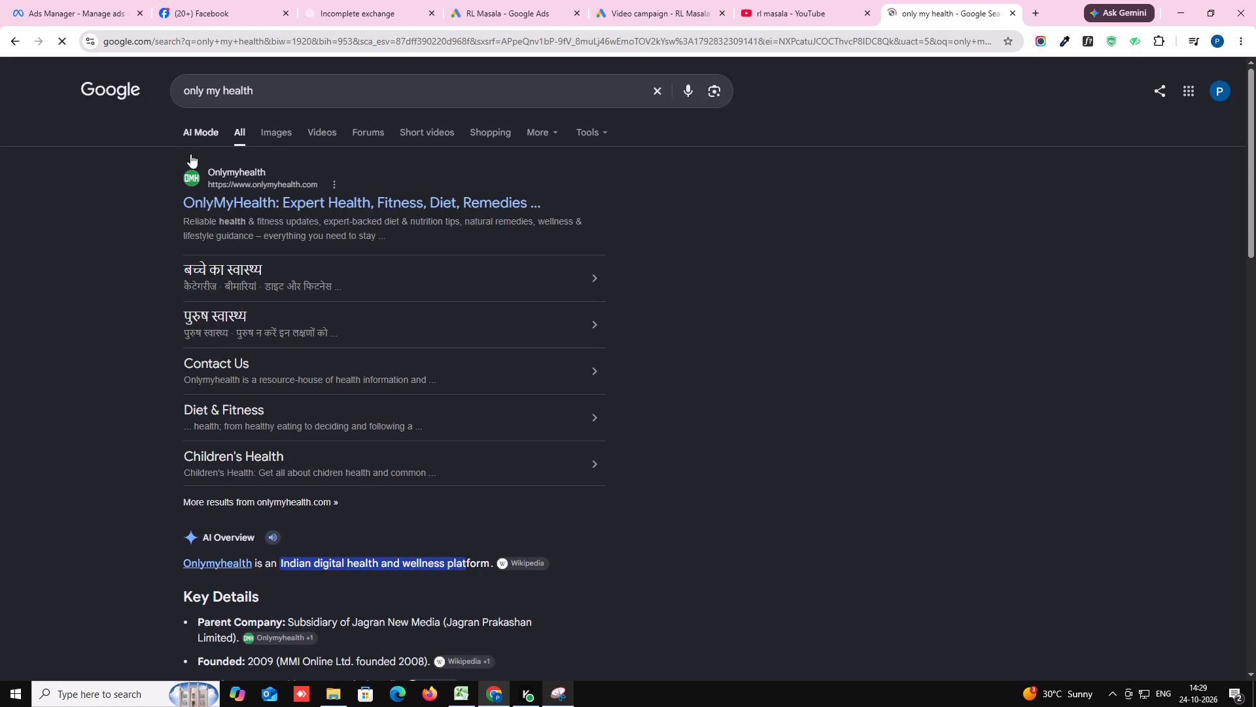
left_click(235, 204)
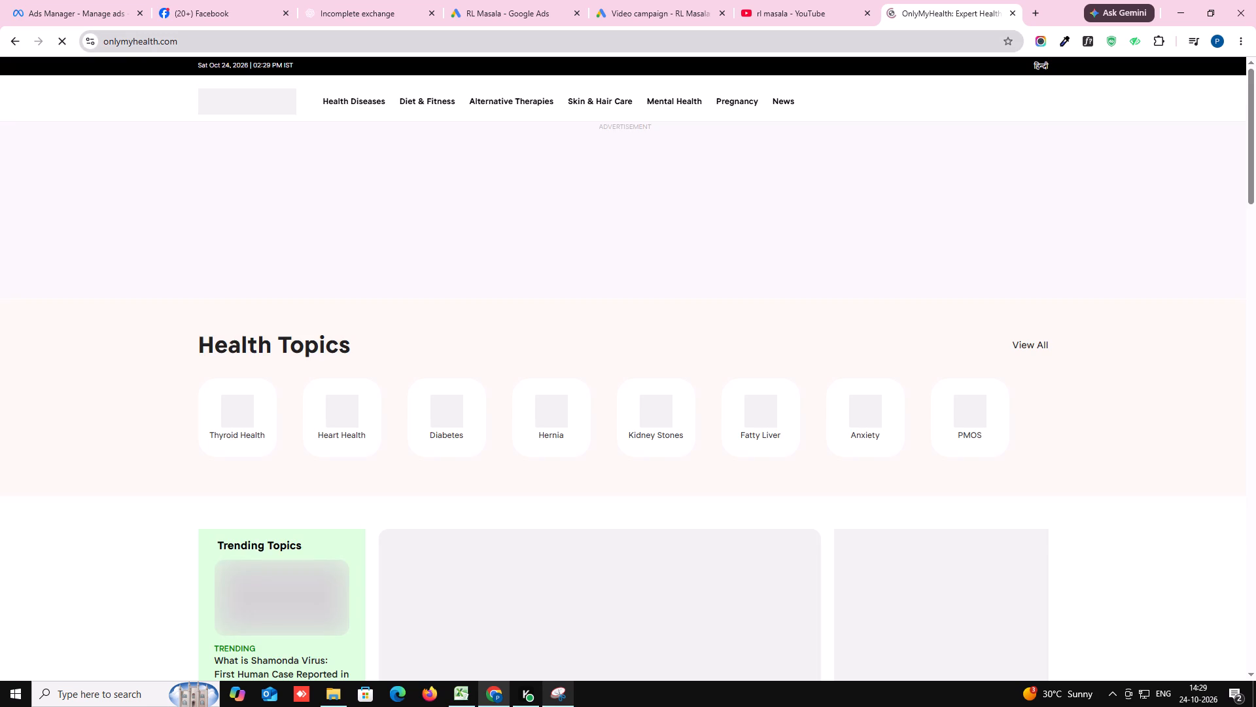
left_click(155, 36)
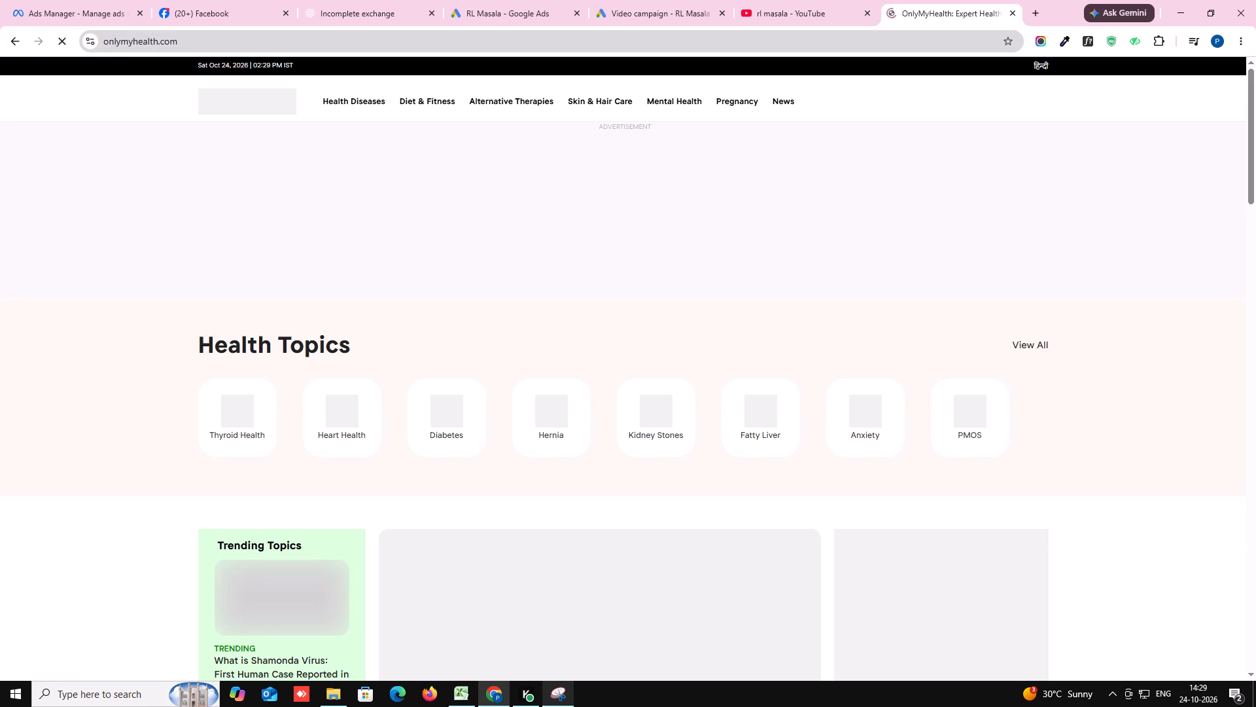
right_click(155, 36)
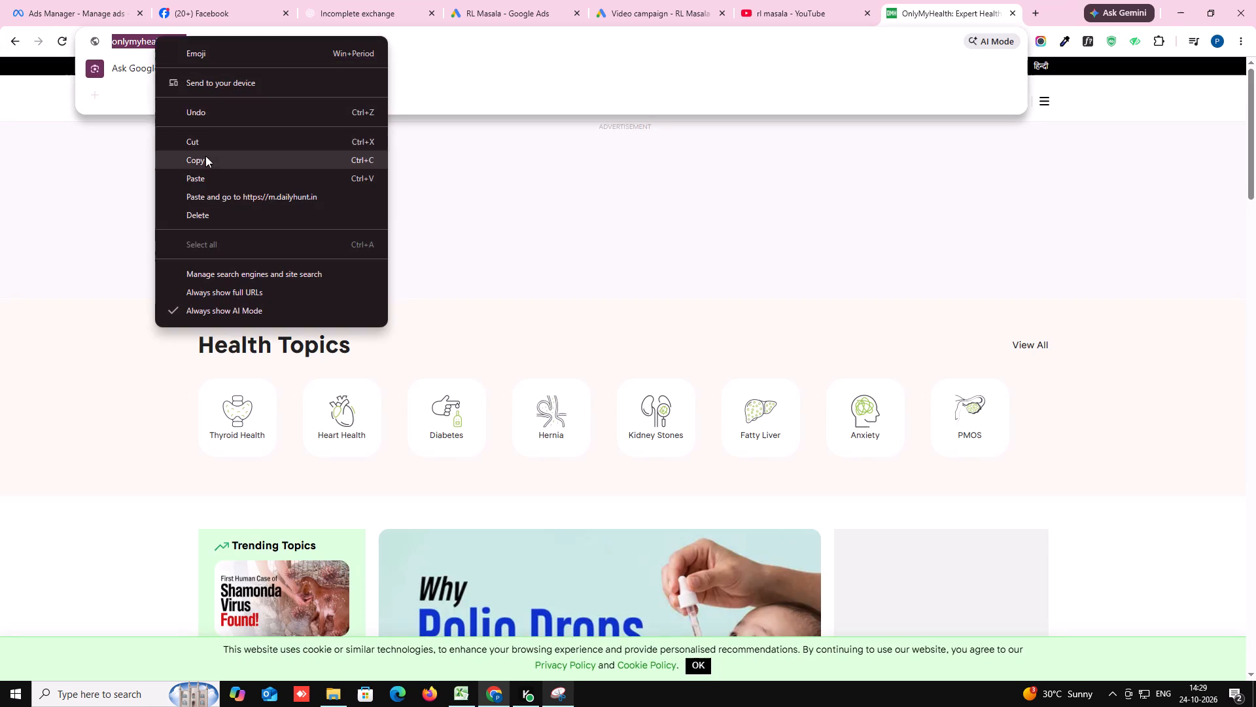
left_click(205, 156)
left_click(655, 10)
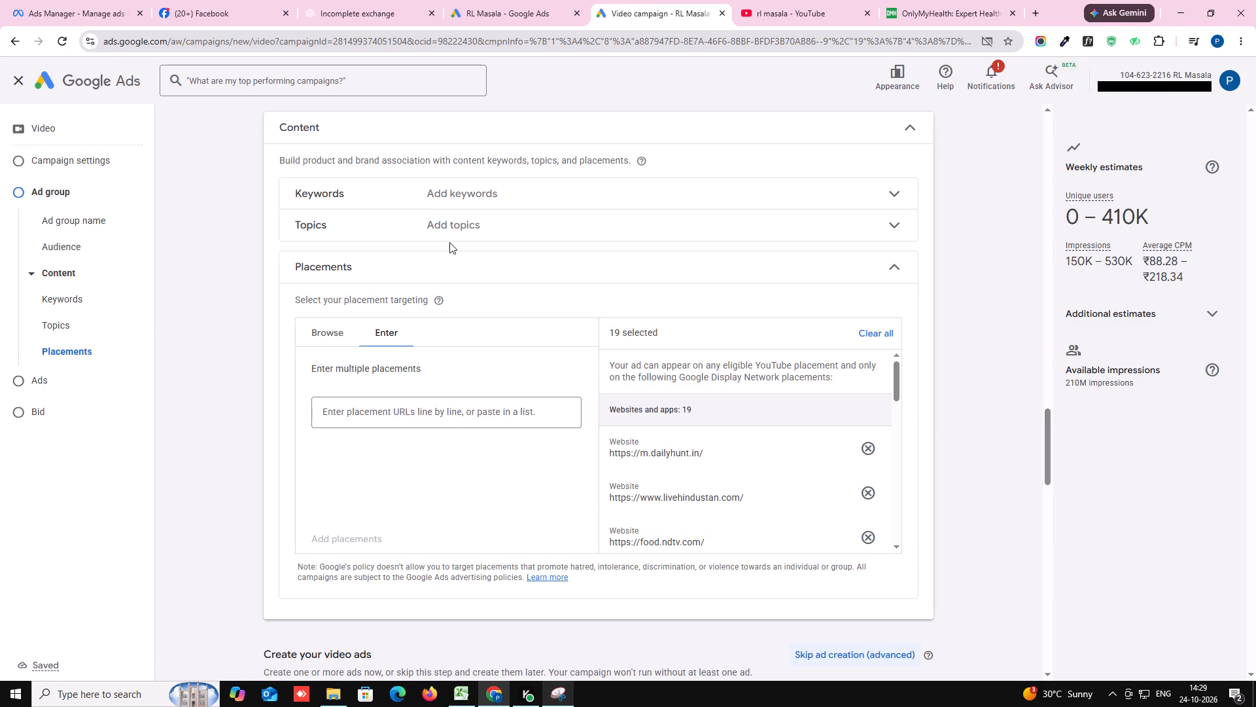
left_click(415, 416)
right_click(415, 416)
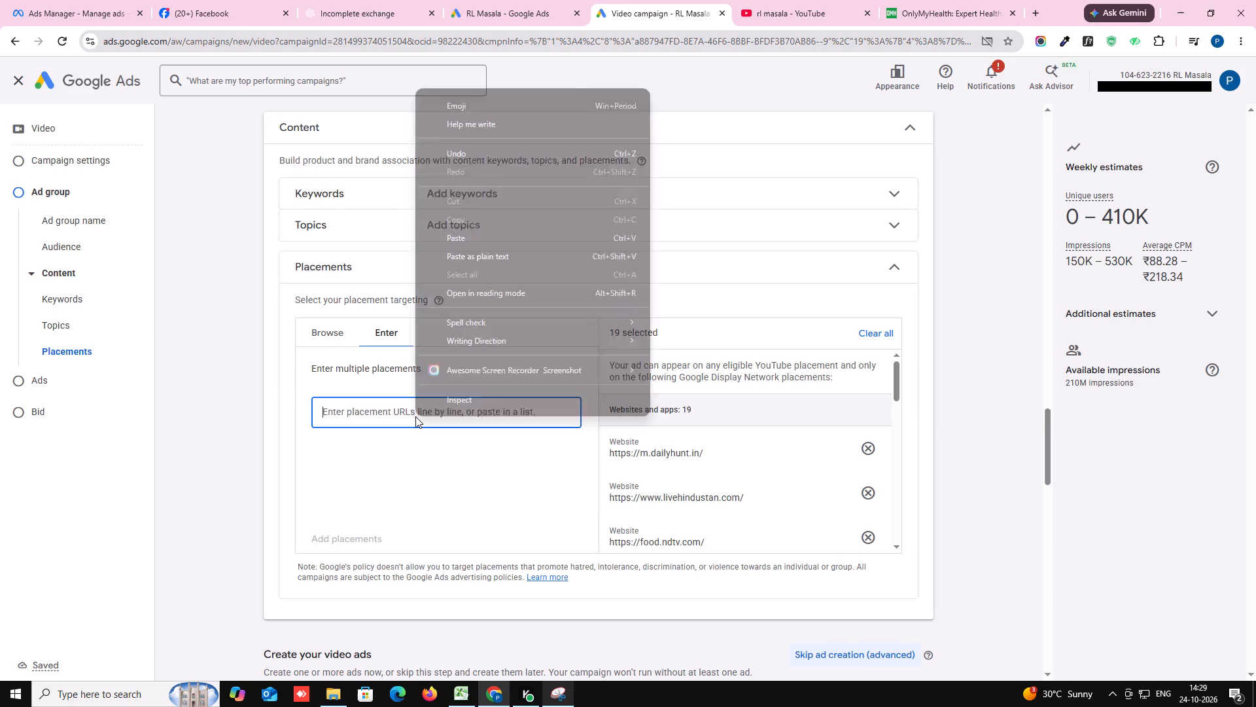
left_click(461, 237)
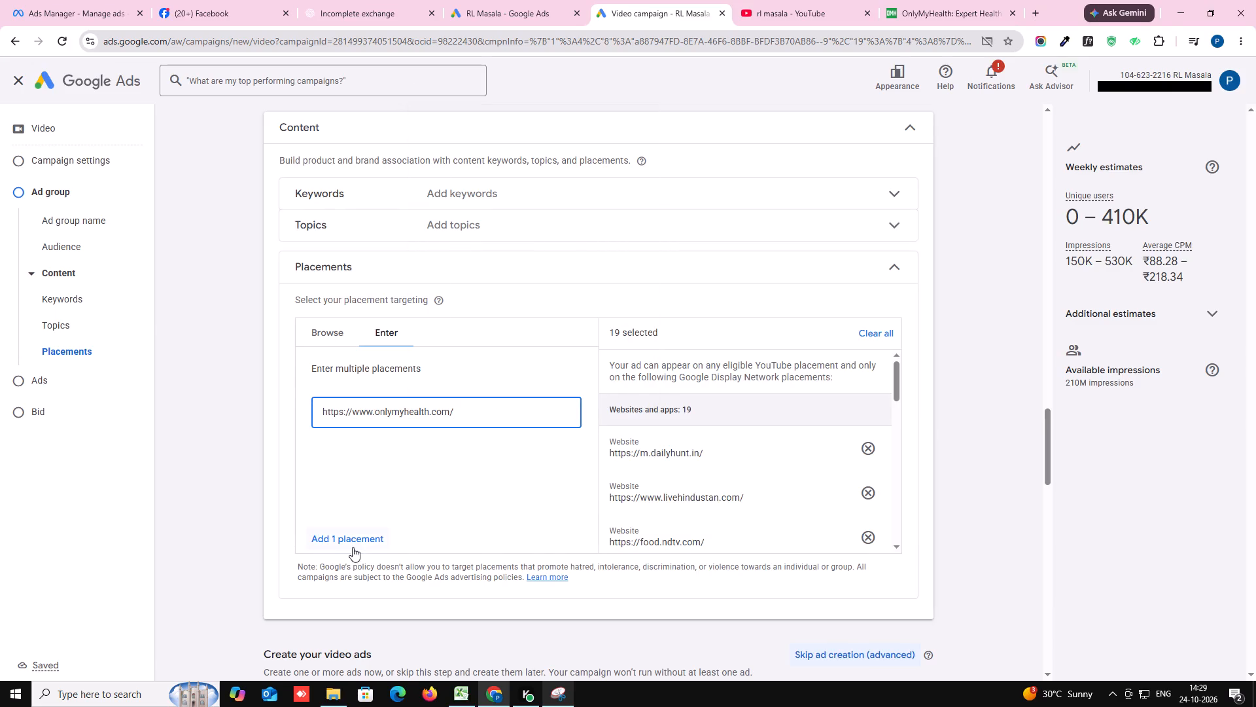
left_click(346, 542)
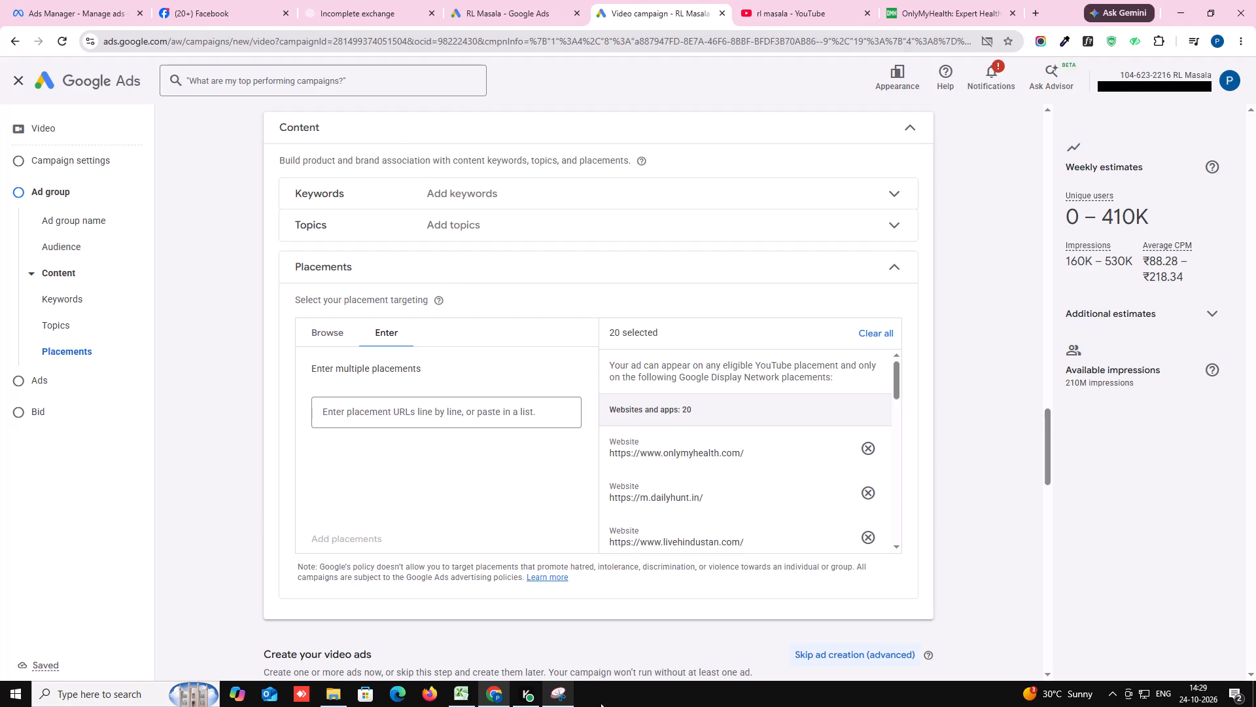
Capture the start of the selected placements list, OnlyMyHealth to Live Hindustan, with Snipping Tool and save it in Downloads as PNG fhfhfh.
left_click(565, 685)
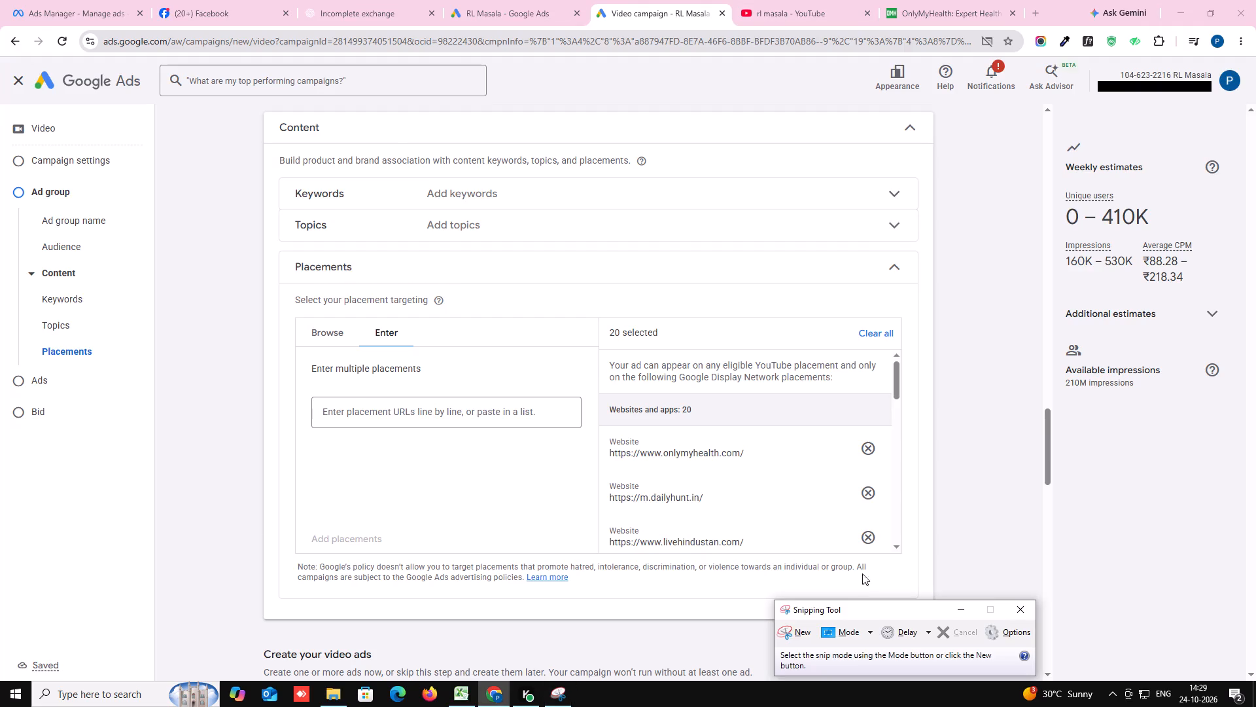
left_click(792, 625)
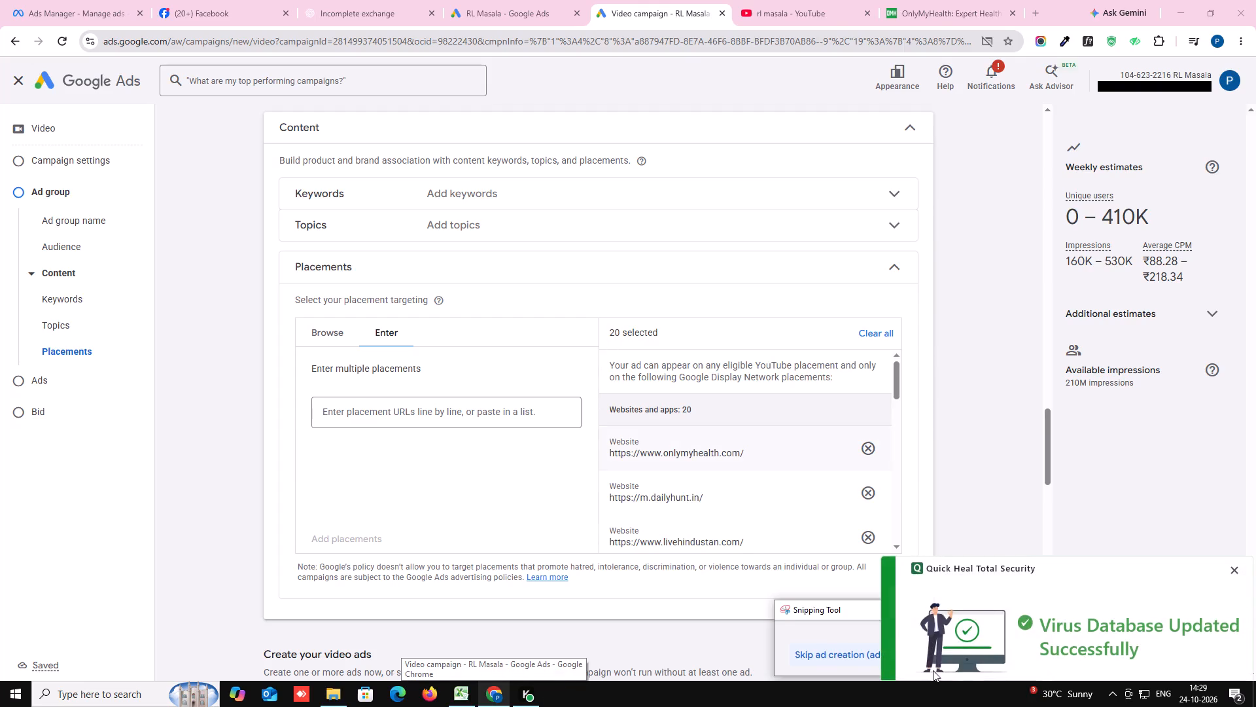
left_click_drag(595, 320, 610, 327)
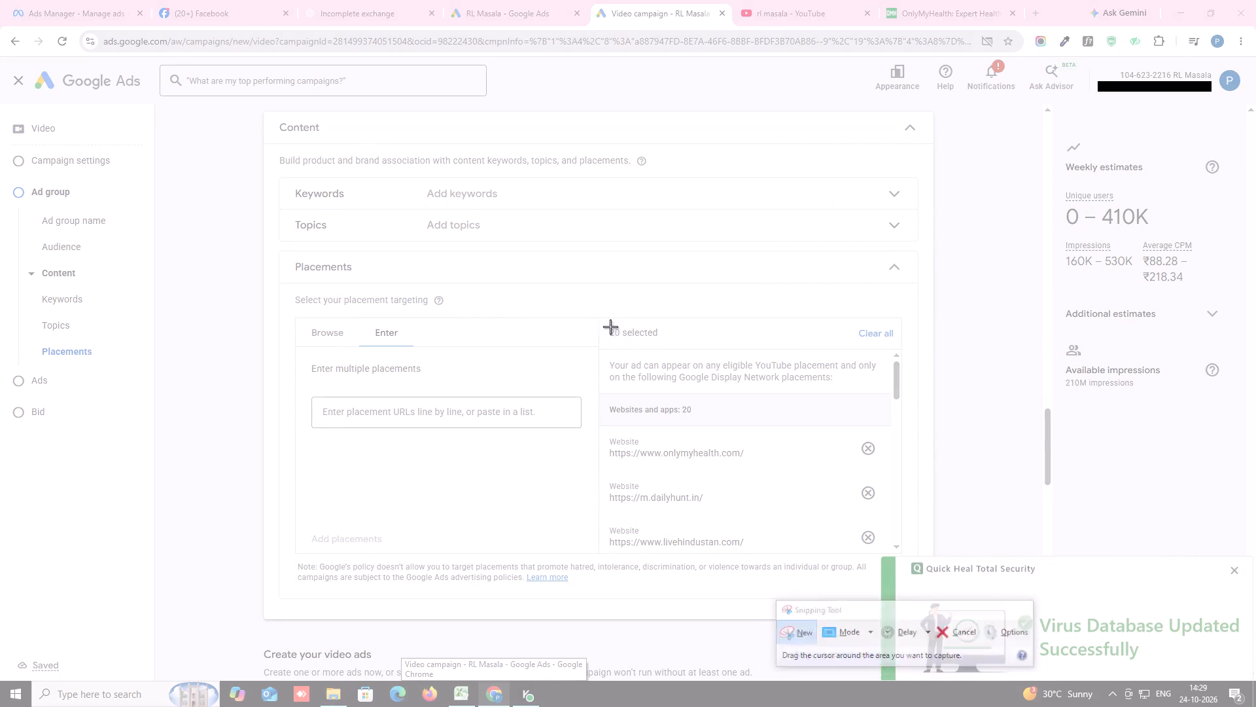
left_click_drag(610, 327, 887, 555)
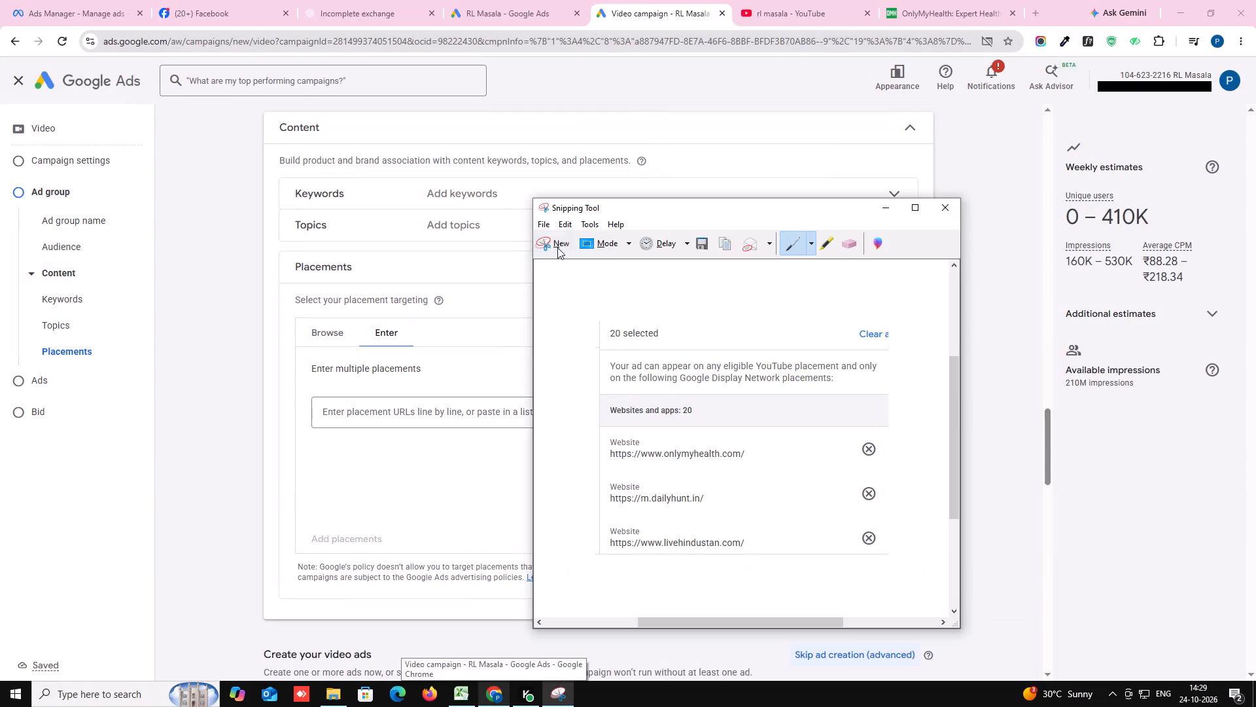
left_click(546, 225)
left_click(558, 257)
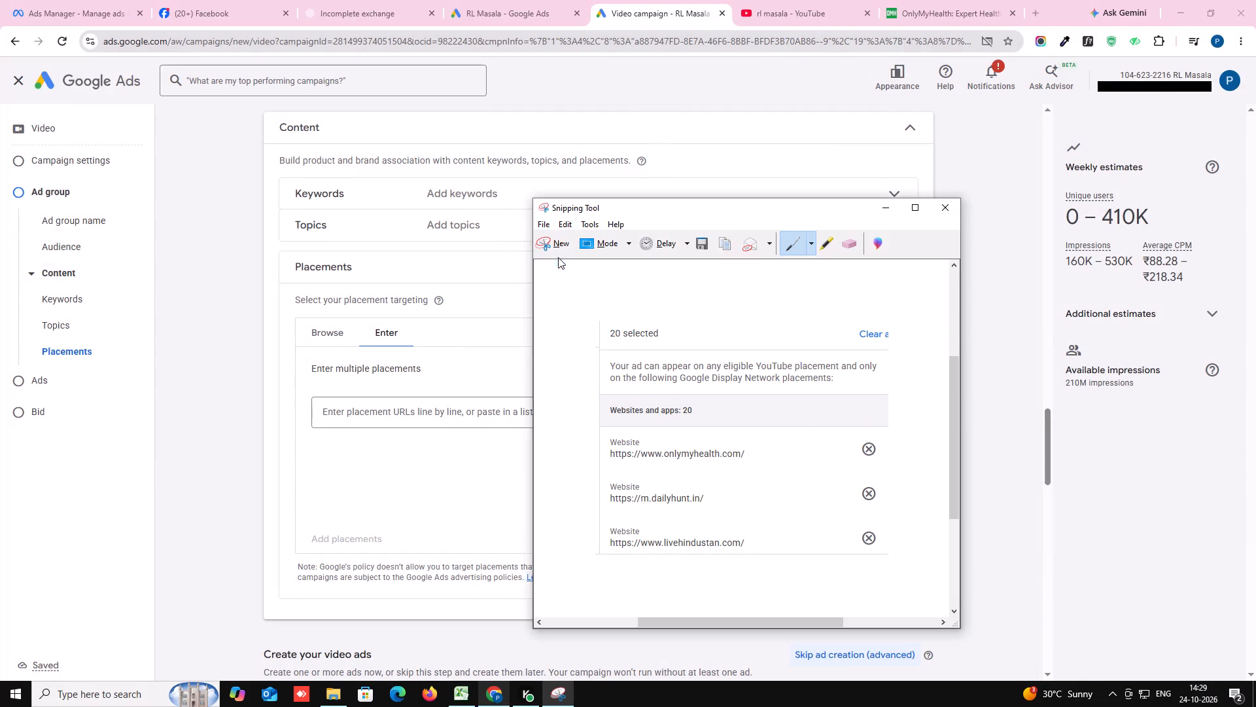
key("h")
key("f")
key("h")
type("fh")
type("fh")
key("f")
key("h")
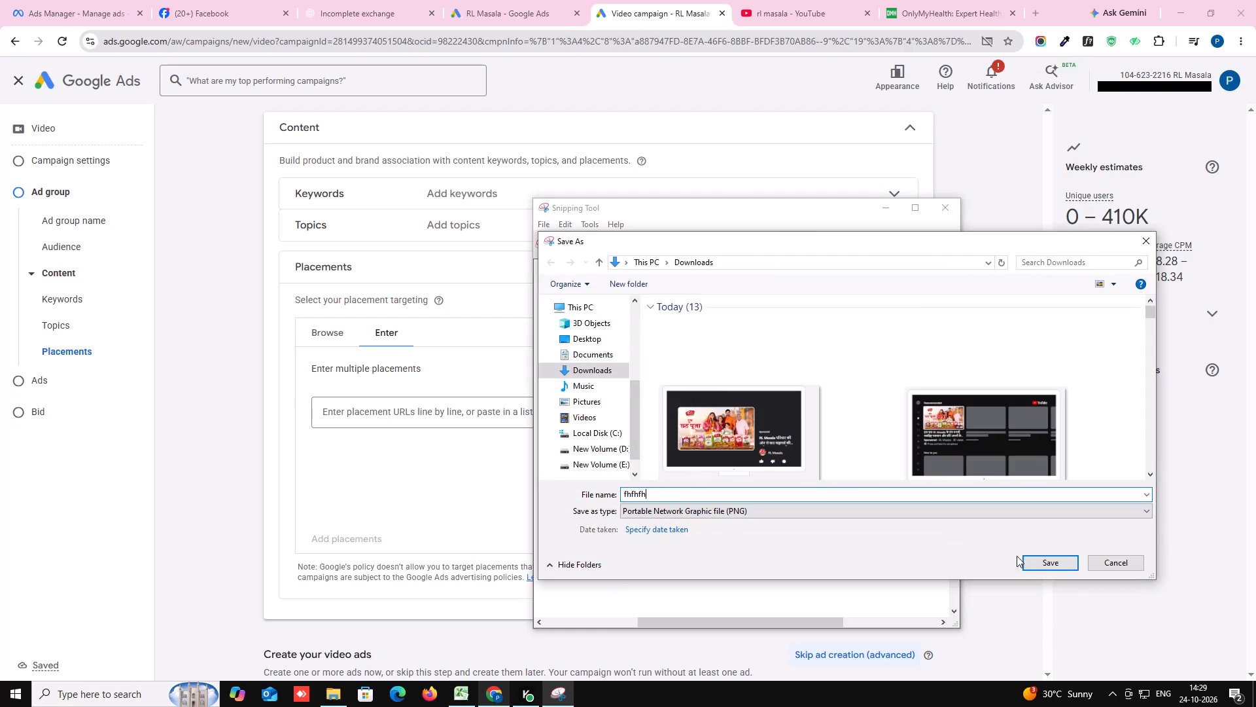
left_click(1032, 559)
Capture the selected placements from food.ndtv.com to railyatri.in and save the snip in Downloads as PNG hfhdhss.
left_click(559, 251)
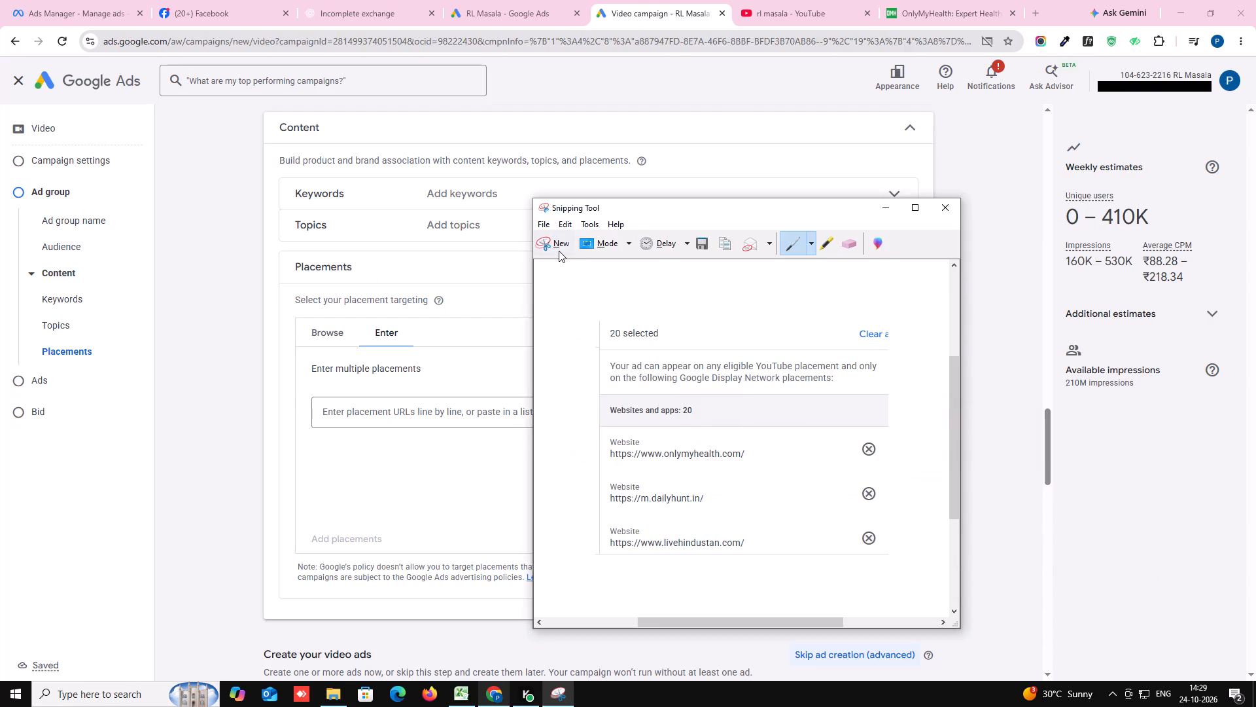
left_click(803, 630)
left_click_drag(896, 378, 559, 251)
left_click_drag(559, 251, 905, 417)
left_click(558, 697)
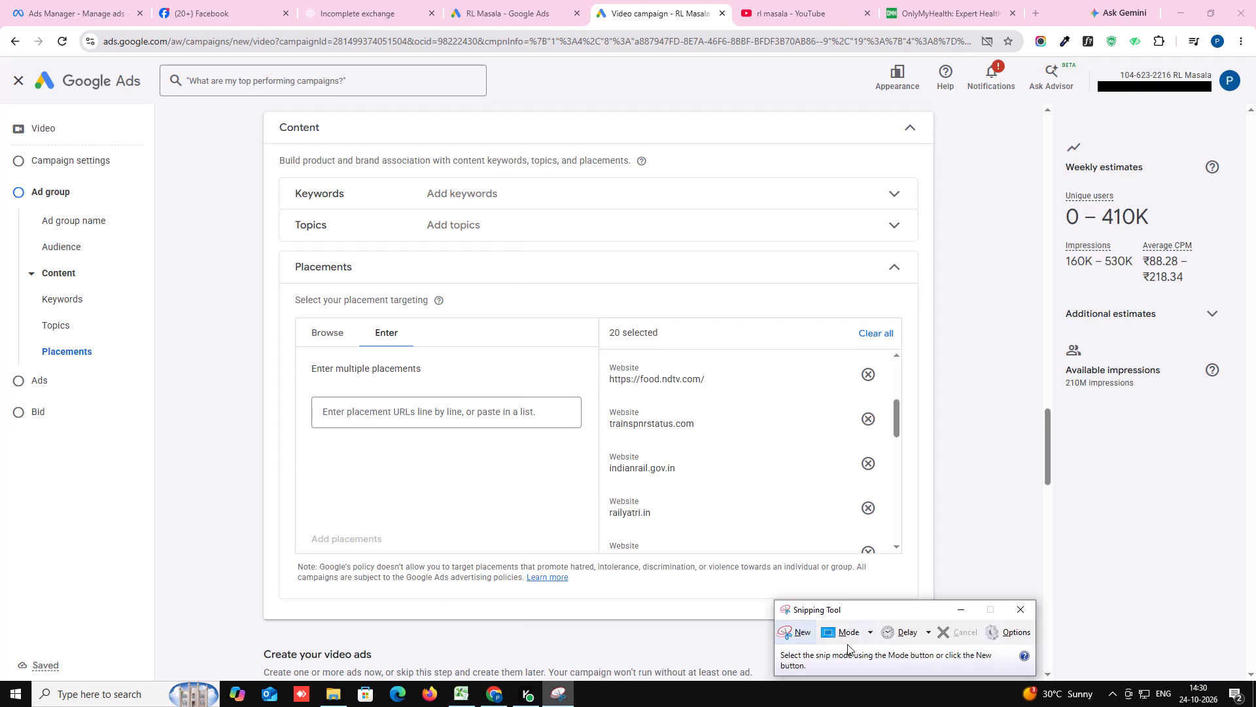
left_click(790, 635)
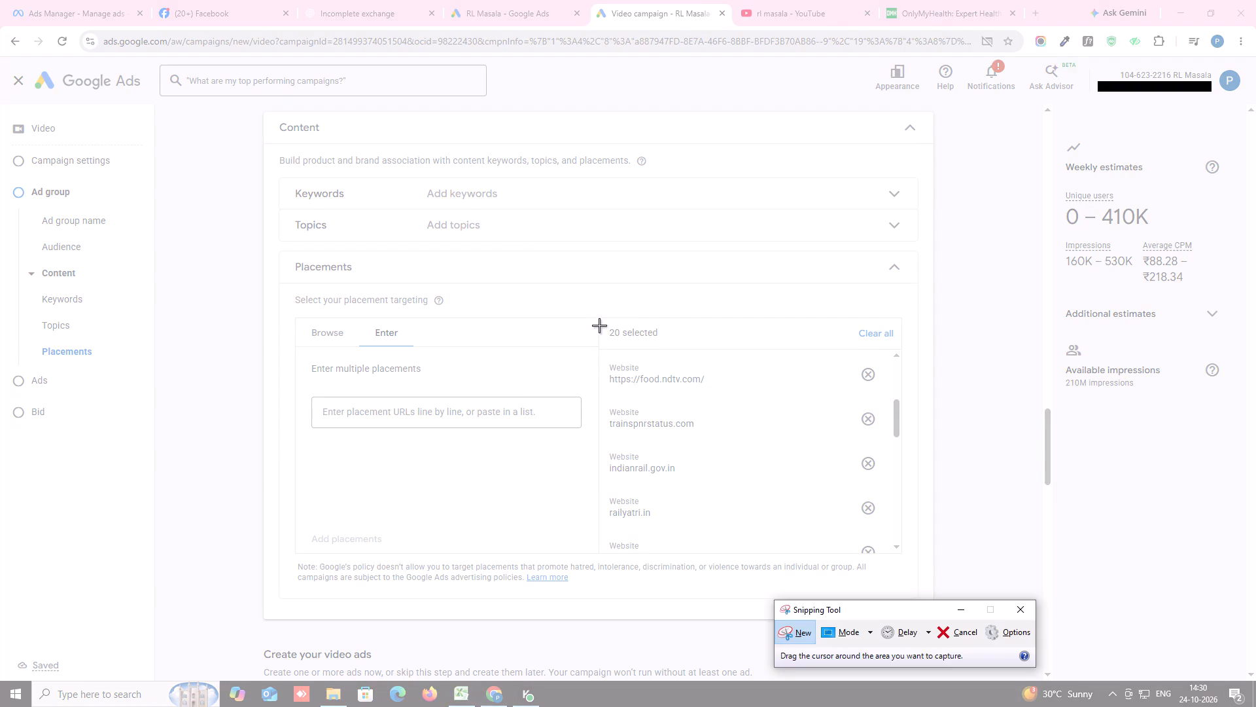
left_click_drag(597, 341, 897, 543)
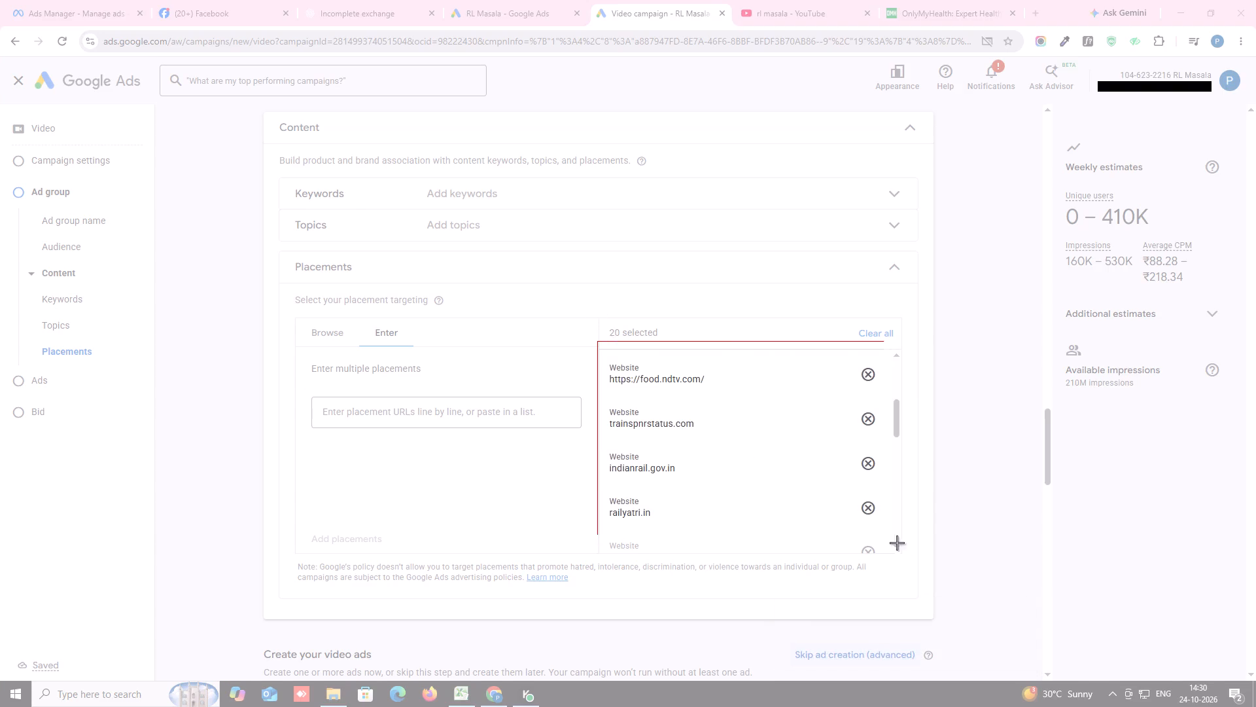
left_click_drag(897, 543, 937, 559)
left_click(551, 242)
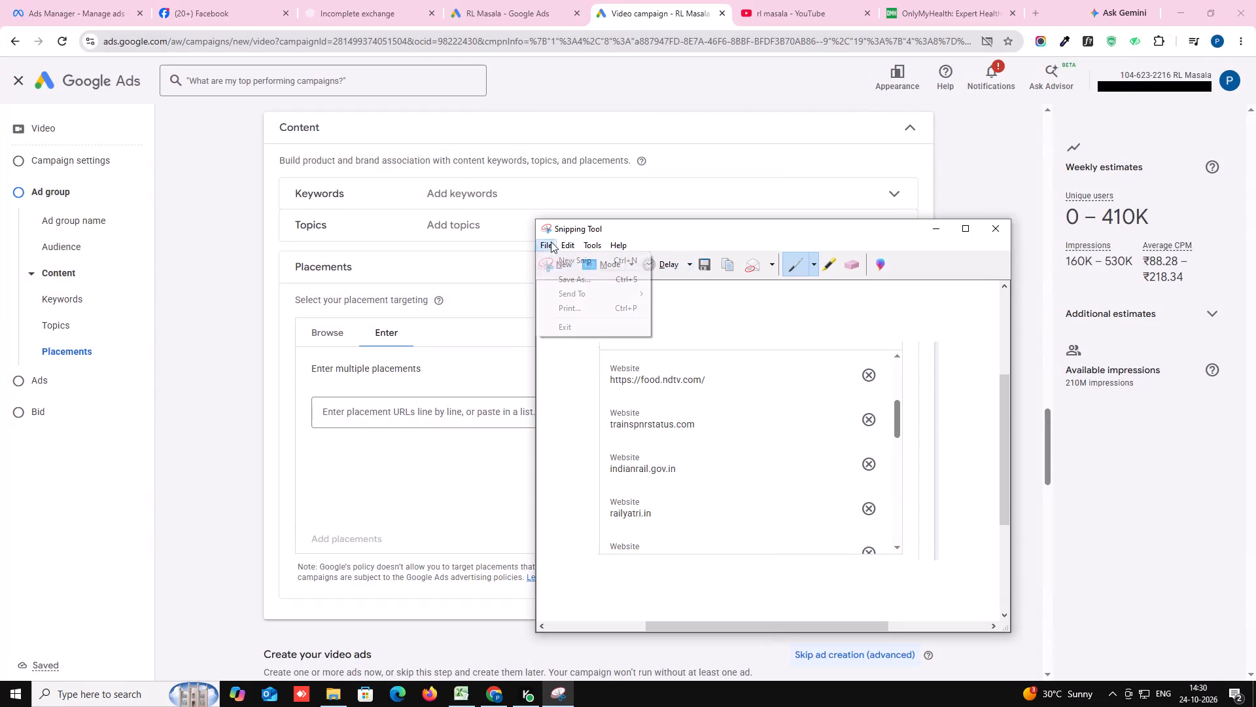
left_click(570, 275)
type("hf")
type("hdh")
type("ss")
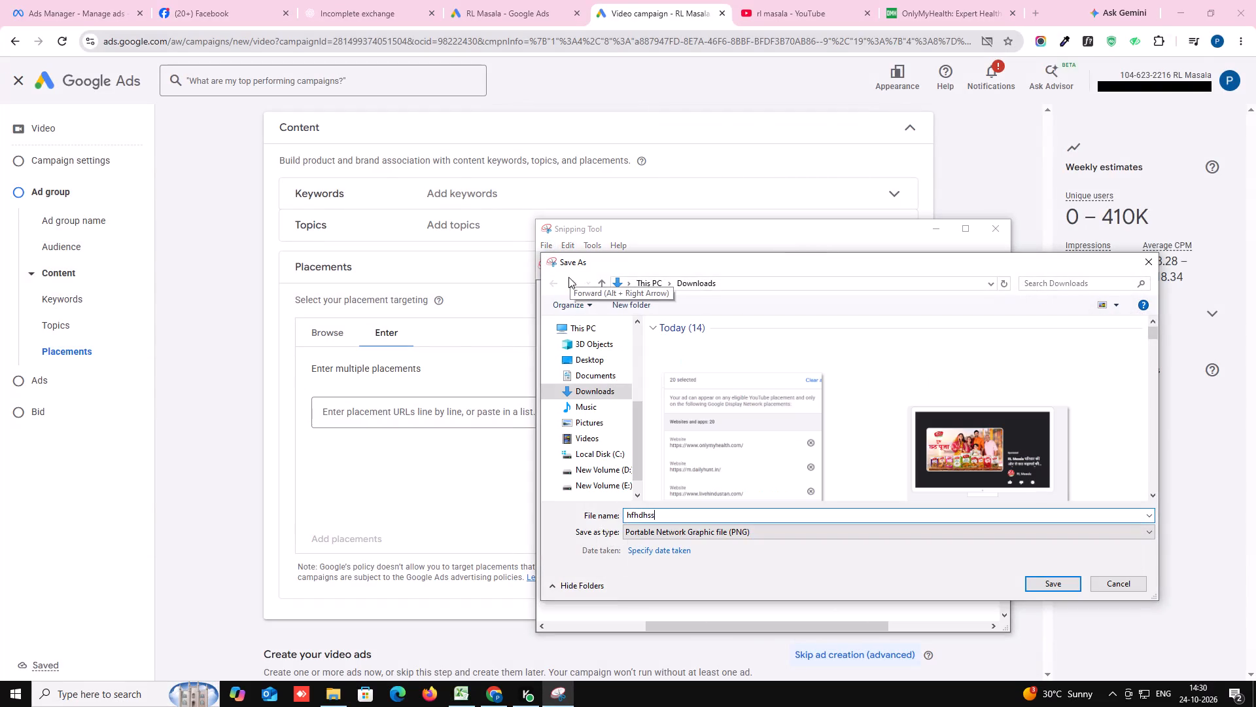
left_click(1056, 581)
Capture the selected placements from the FreeConvert video compressor to bhaskar.com and save the snip in Downloads as PNG jg6jdj.
left_click(560, 262)
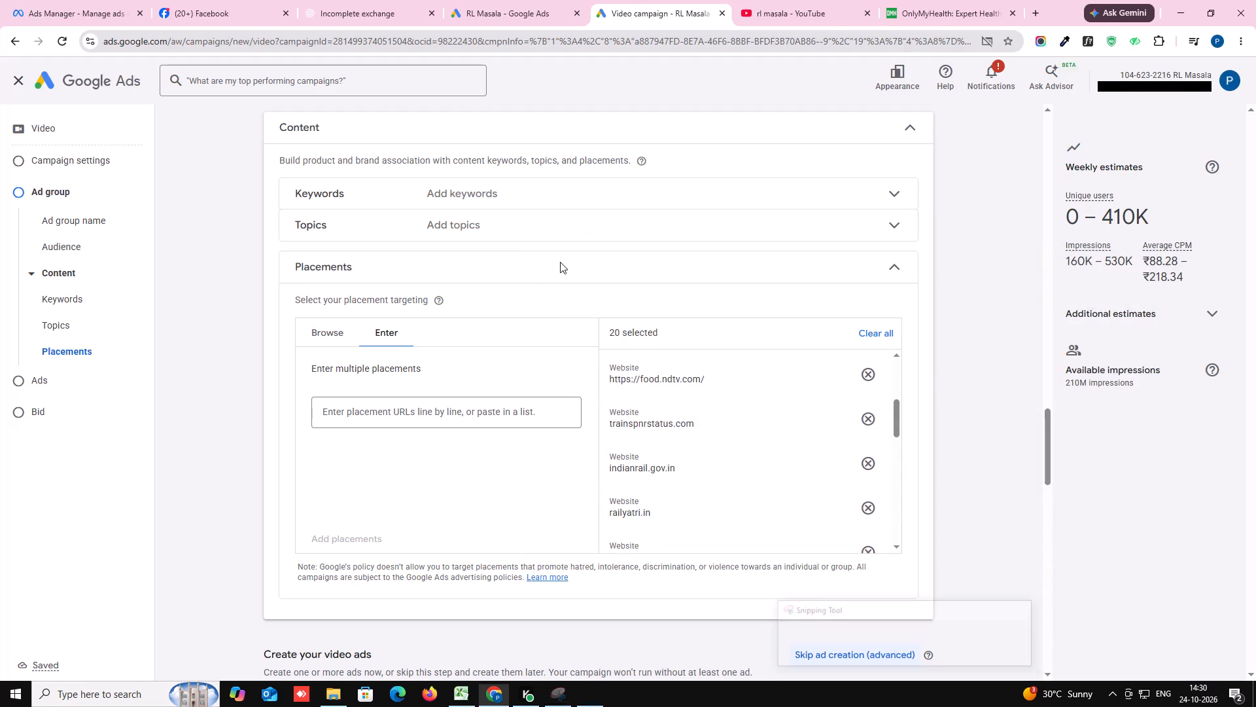
left_click(809, 630)
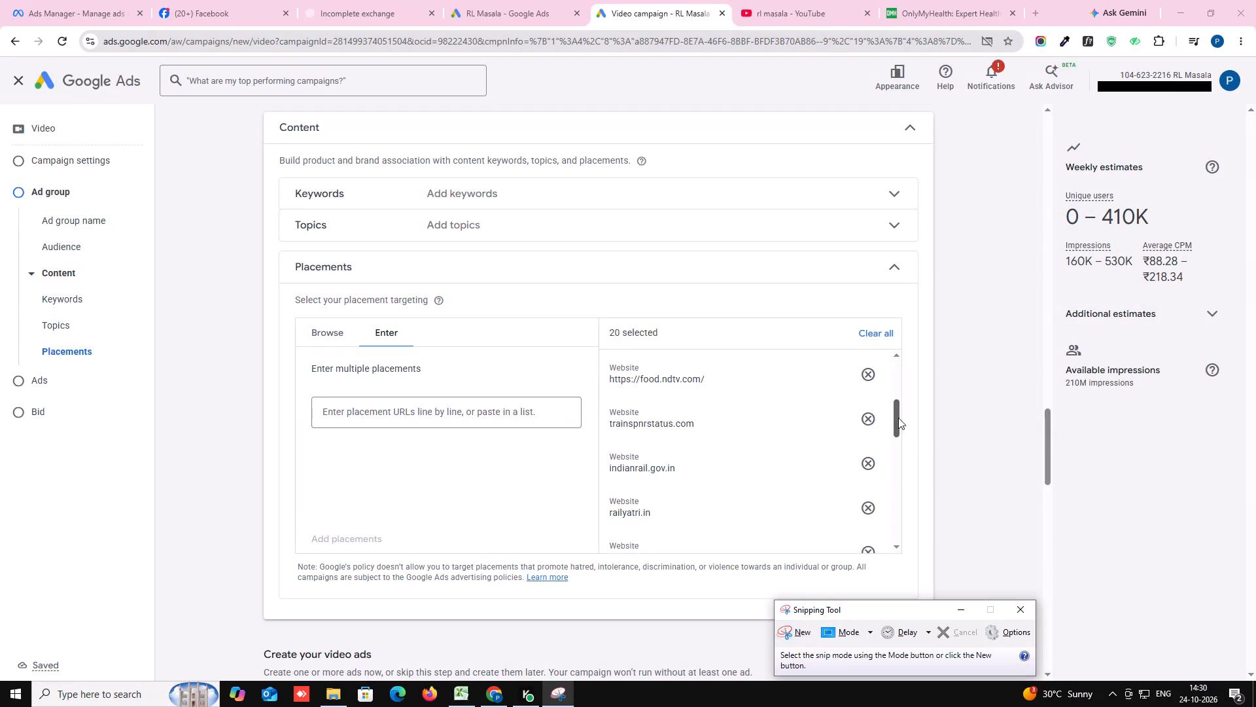
left_click_drag(898, 417, 899, 446)
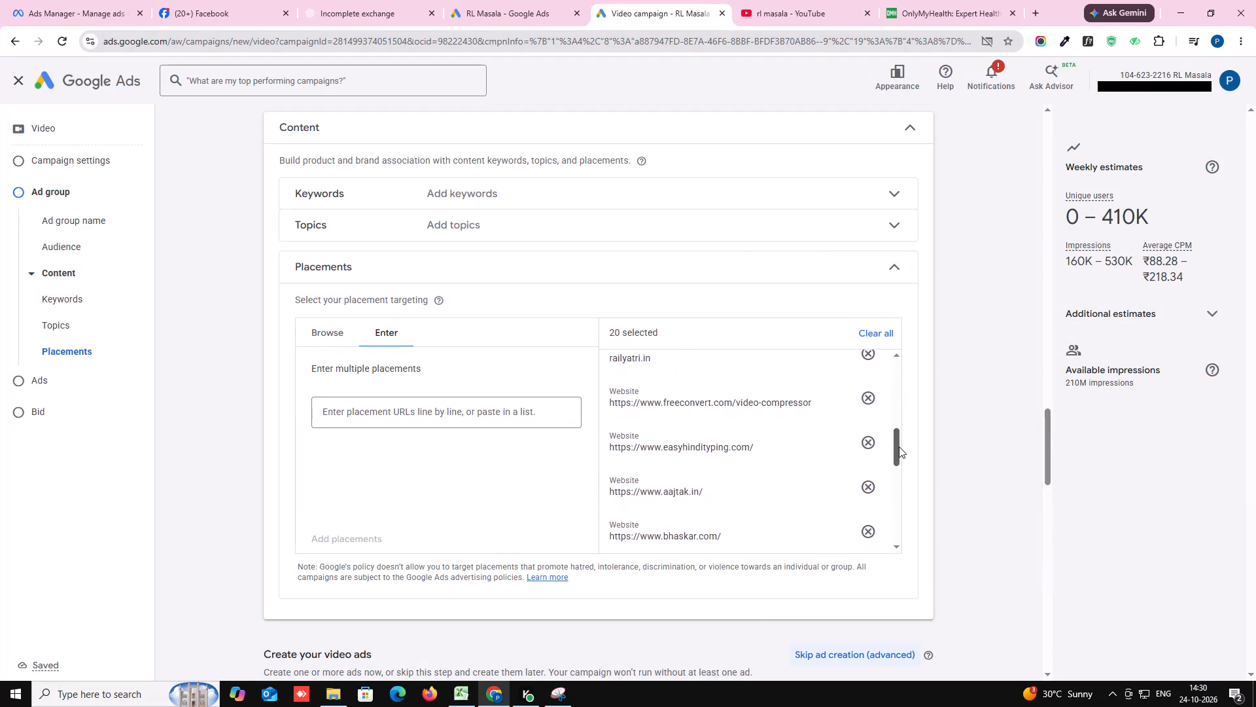
left_click_drag(899, 446, 901, 451)
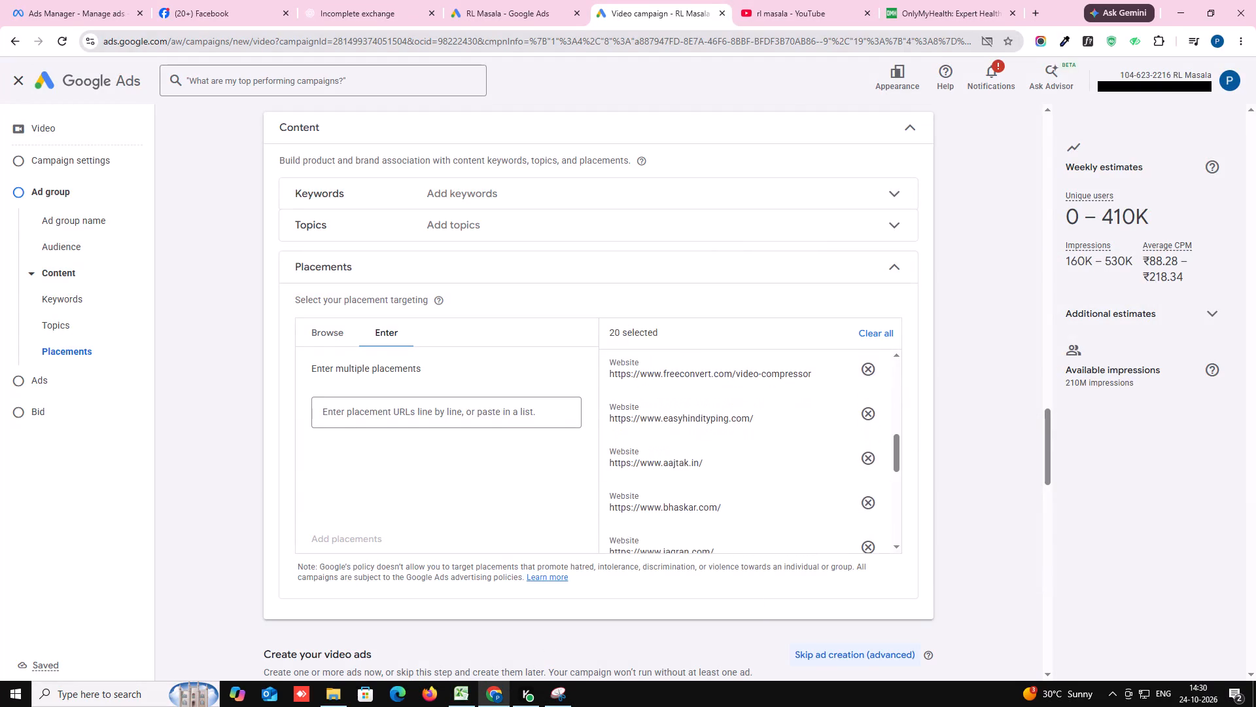
left_click(557, 695)
left_click(801, 628)
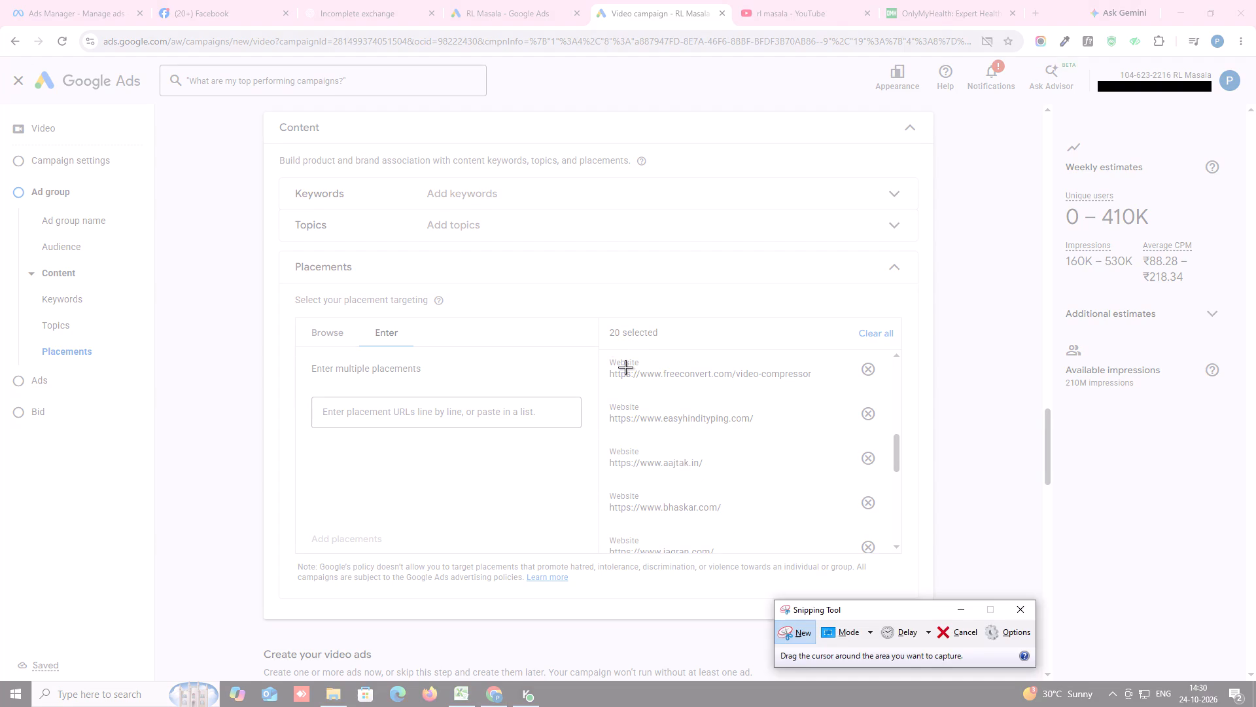
left_click_drag(607, 348, 915, 552)
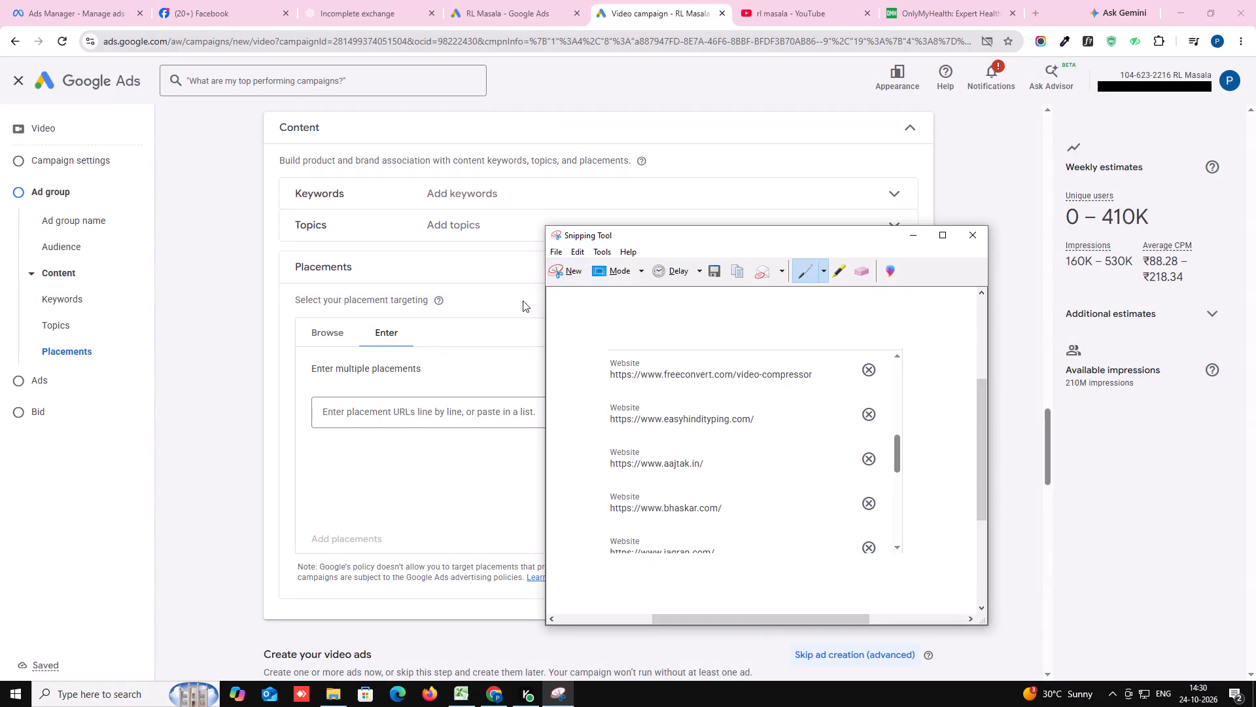
left_click(558, 252)
left_click(568, 282)
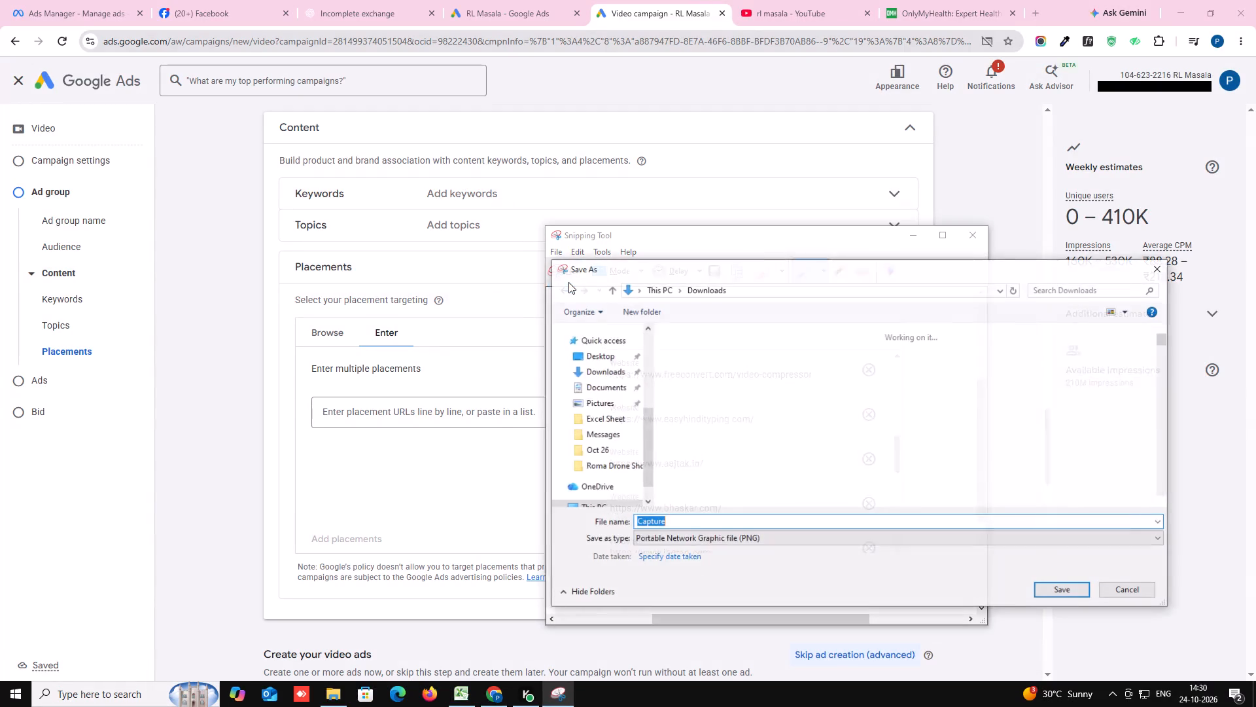
type("jg6")
key("j")
key("d")
key("j")
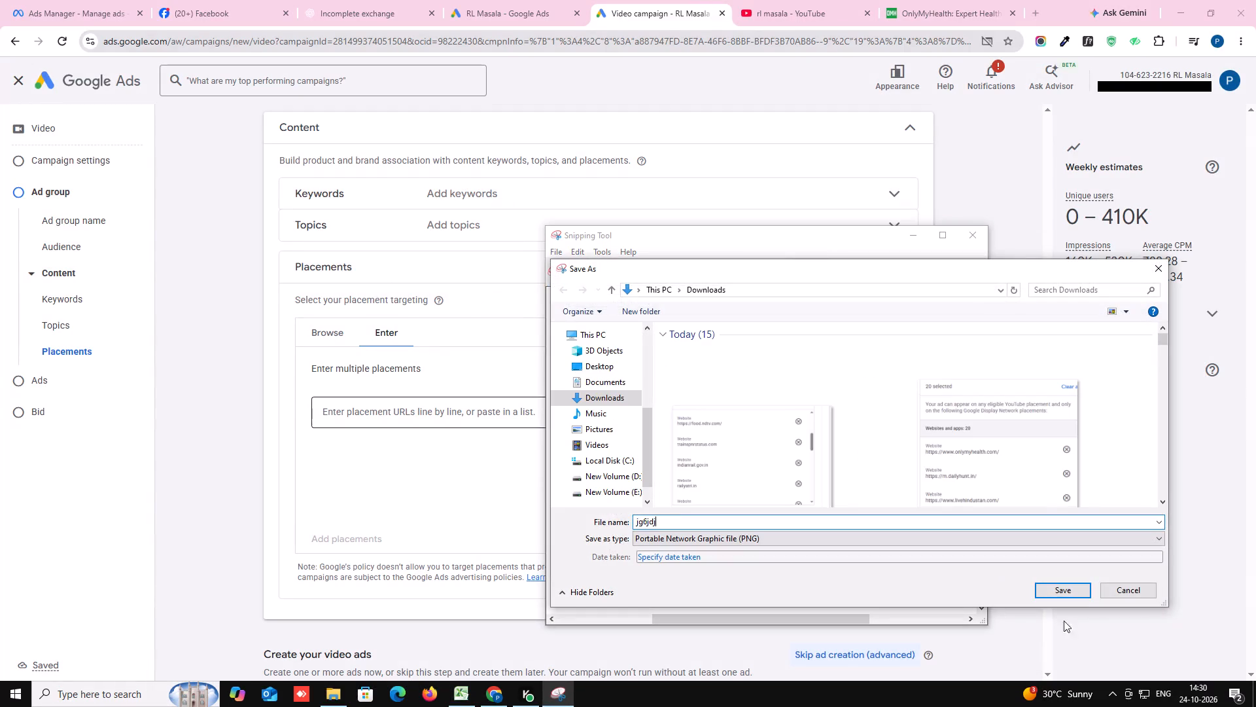
left_click(1056, 590)
Capture the selected placements from jagran.com to the MakeMyTrip app and save the snip in Downloads as PNG hf5ddj.
left_click(577, 276)
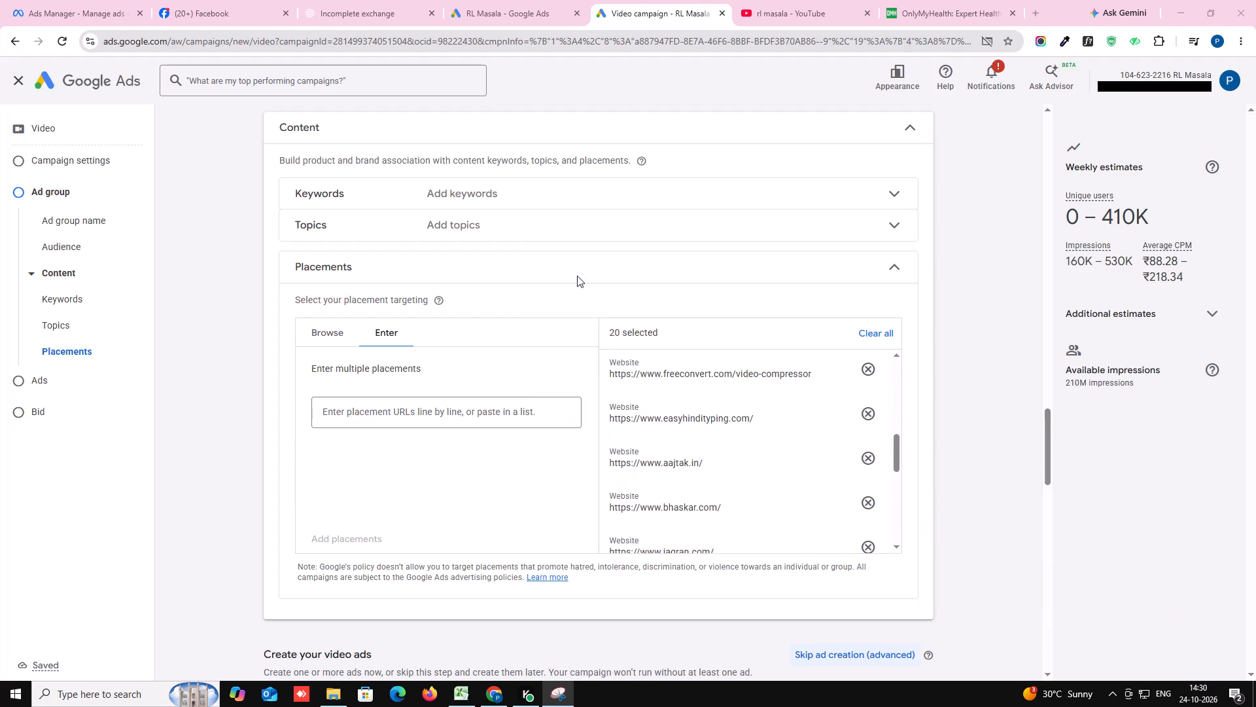
left_click(812, 630)
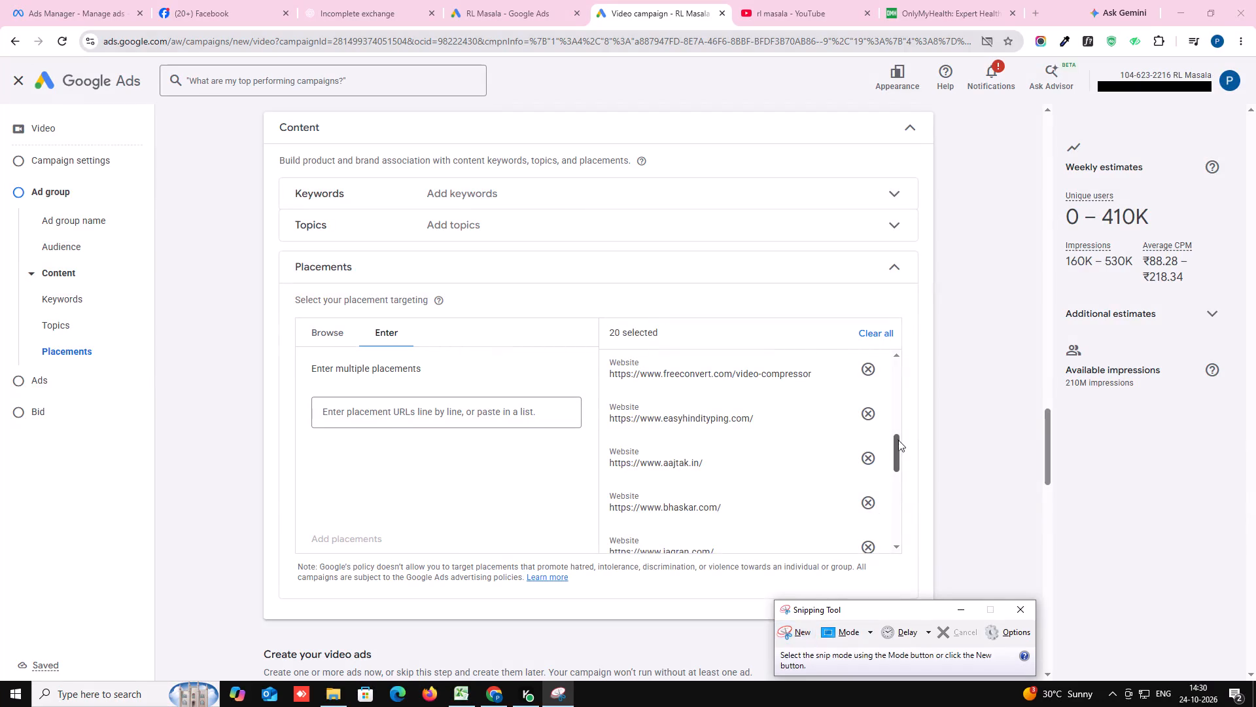
left_click_drag(898, 439, 900, 469)
left_click(900, 474)
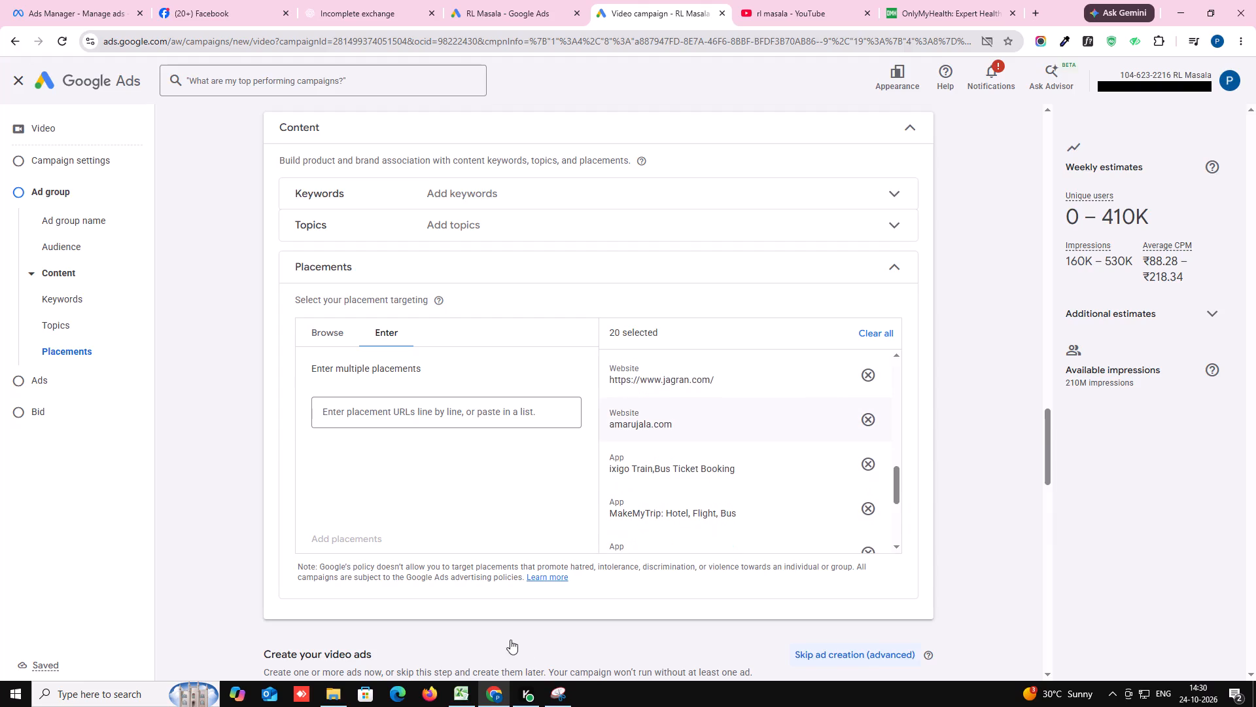
left_click(563, 690)
left_click(792, 628)
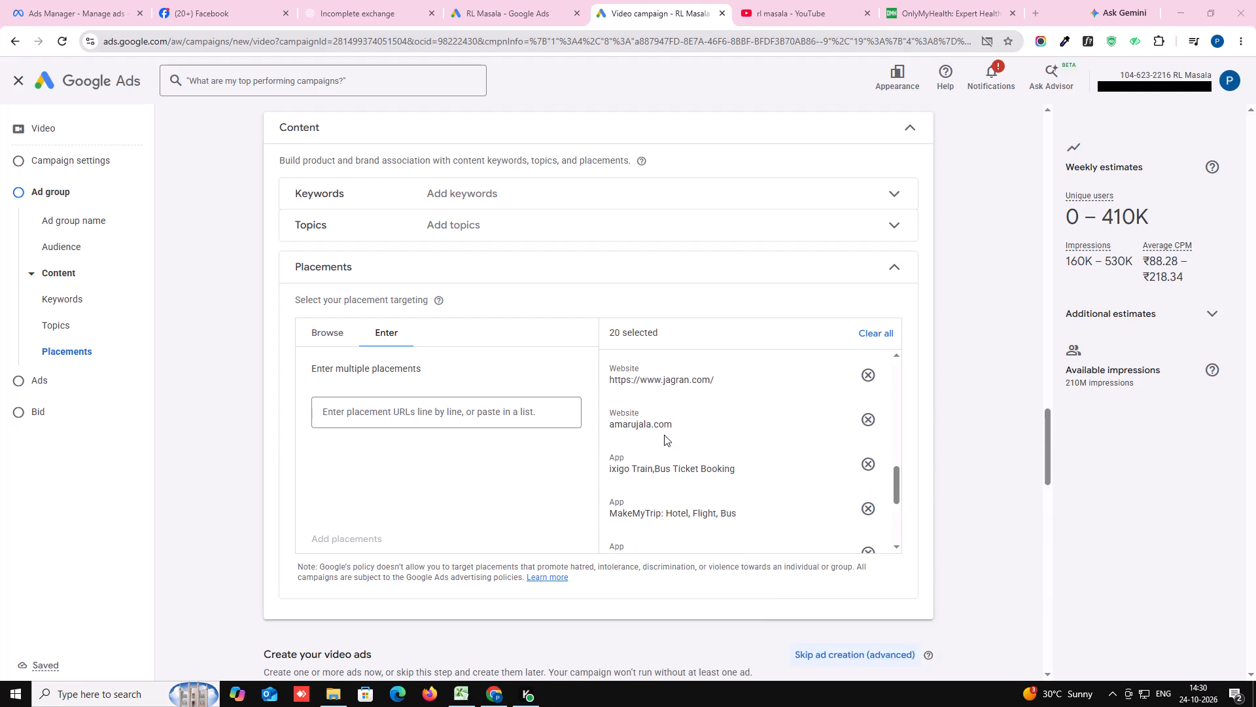
left_click_drag(597, 349, 940, 573)
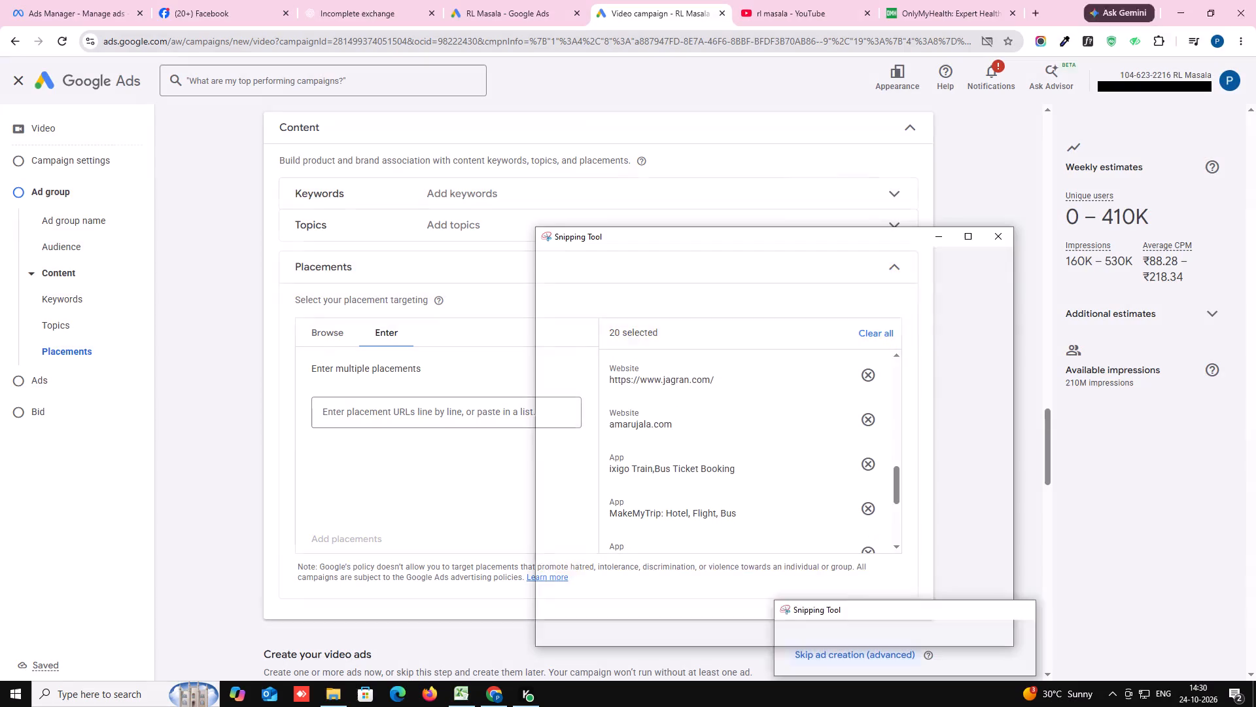
left_click(553, 249)
left_click(571, 282)
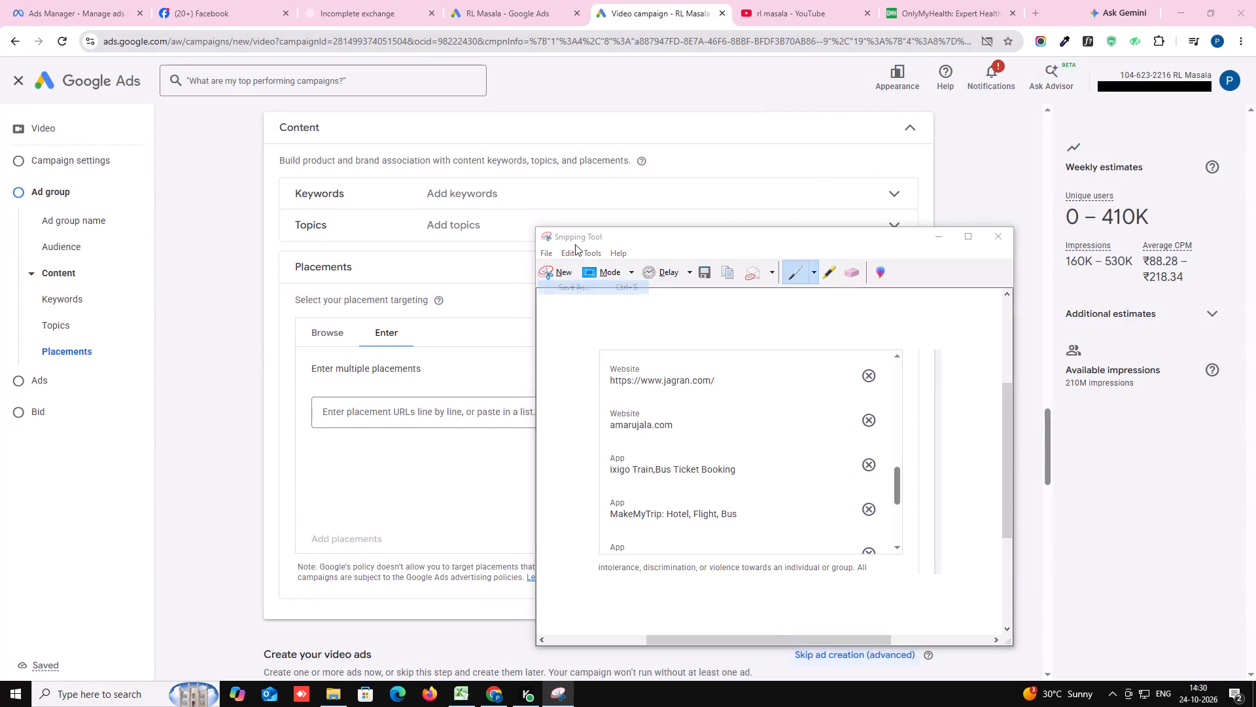
type("hf5d")
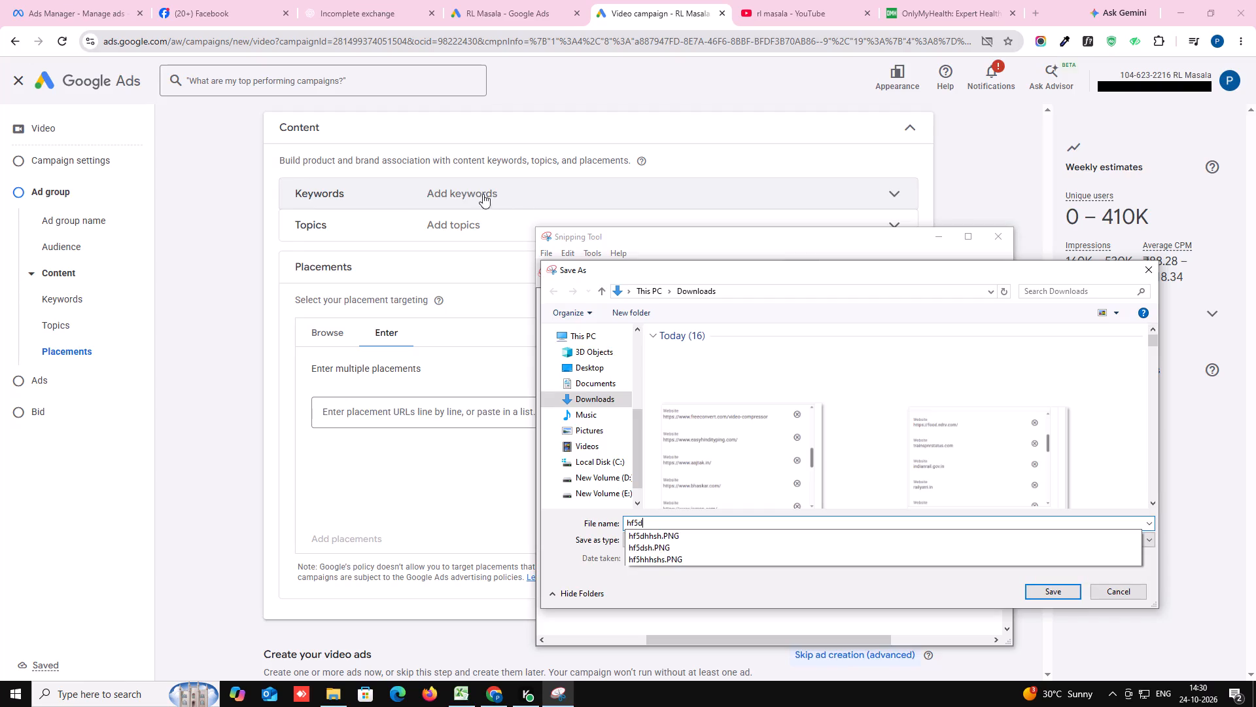
key("d")
key("j")
left_click(1038, 588)
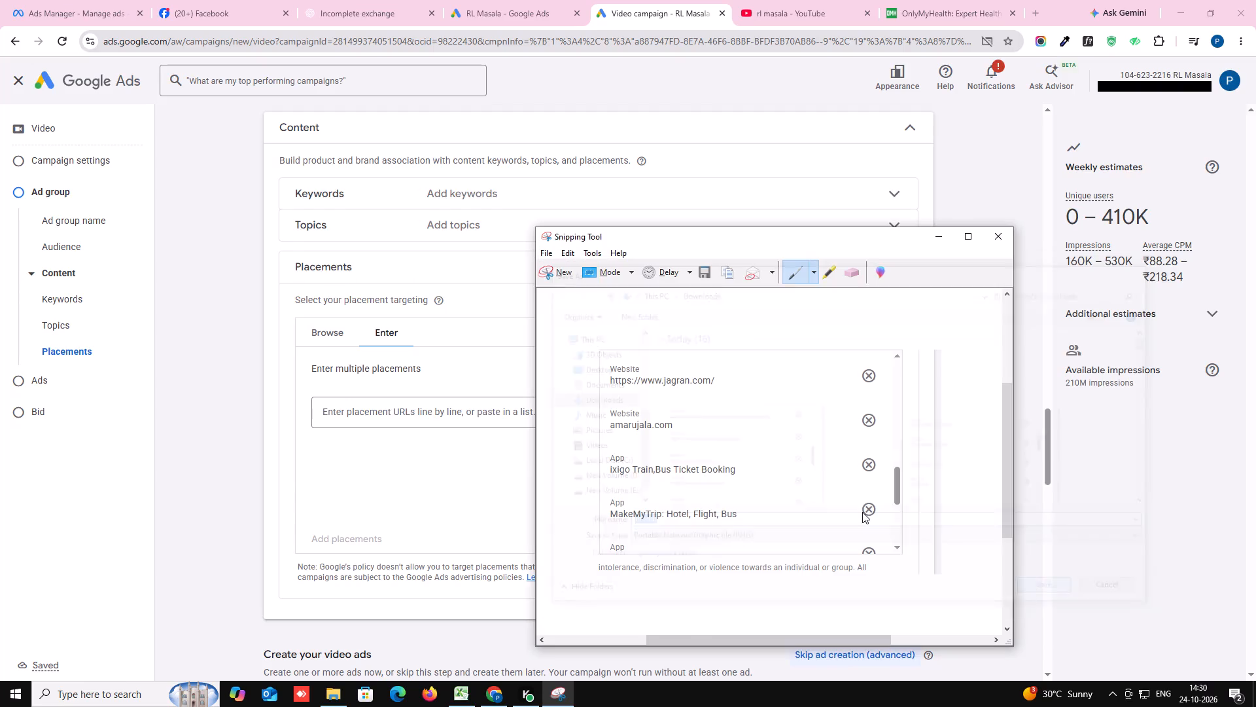
Capture the selected placements from Goibibo to CallerID: True Number Search and save the snip in Downloads as PNG gjgj6dd.
left_click(543, 274)
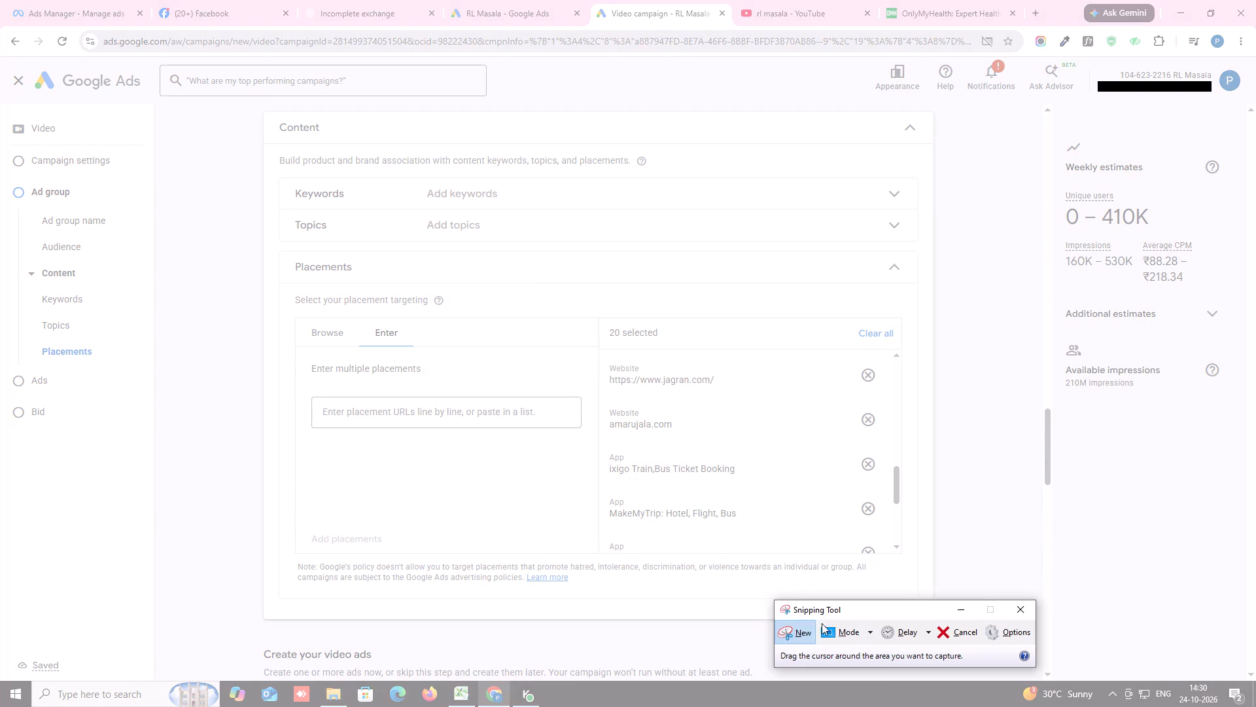
left_click(807, 632)
left_click_drag(893, 477, 894, 480)
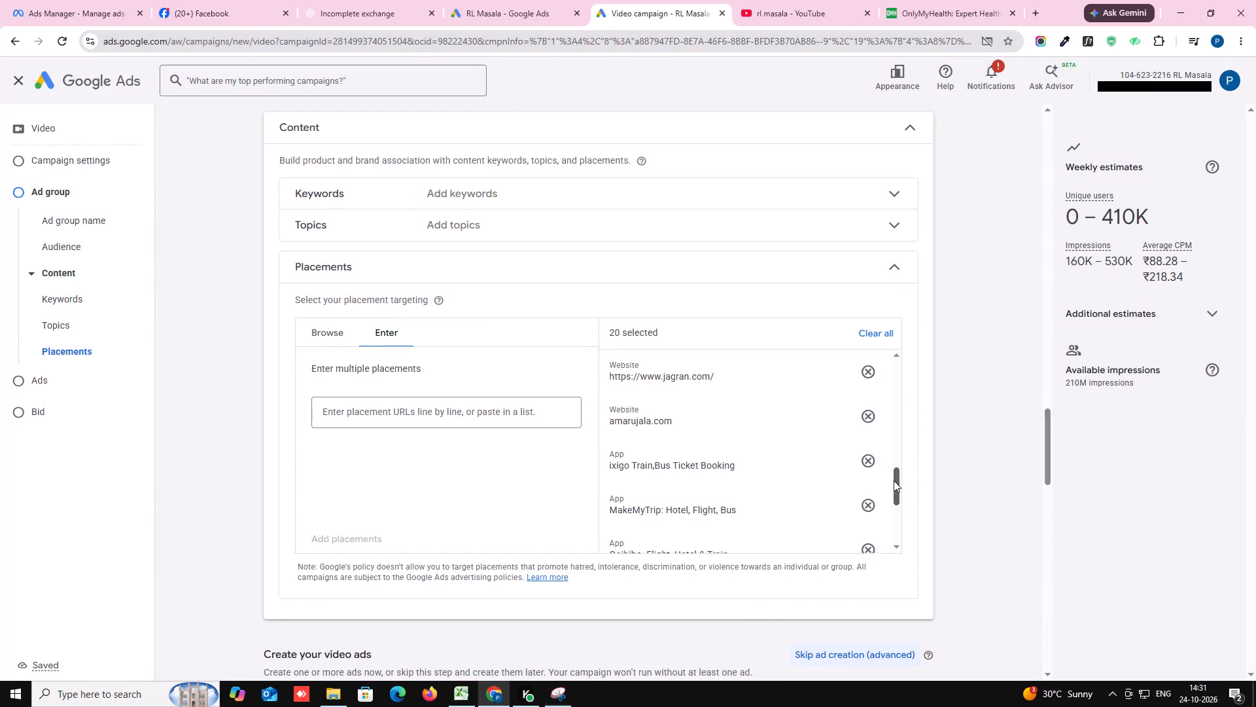
left_click_drag(894, 480, 897, 508)
left_click(567, 690)
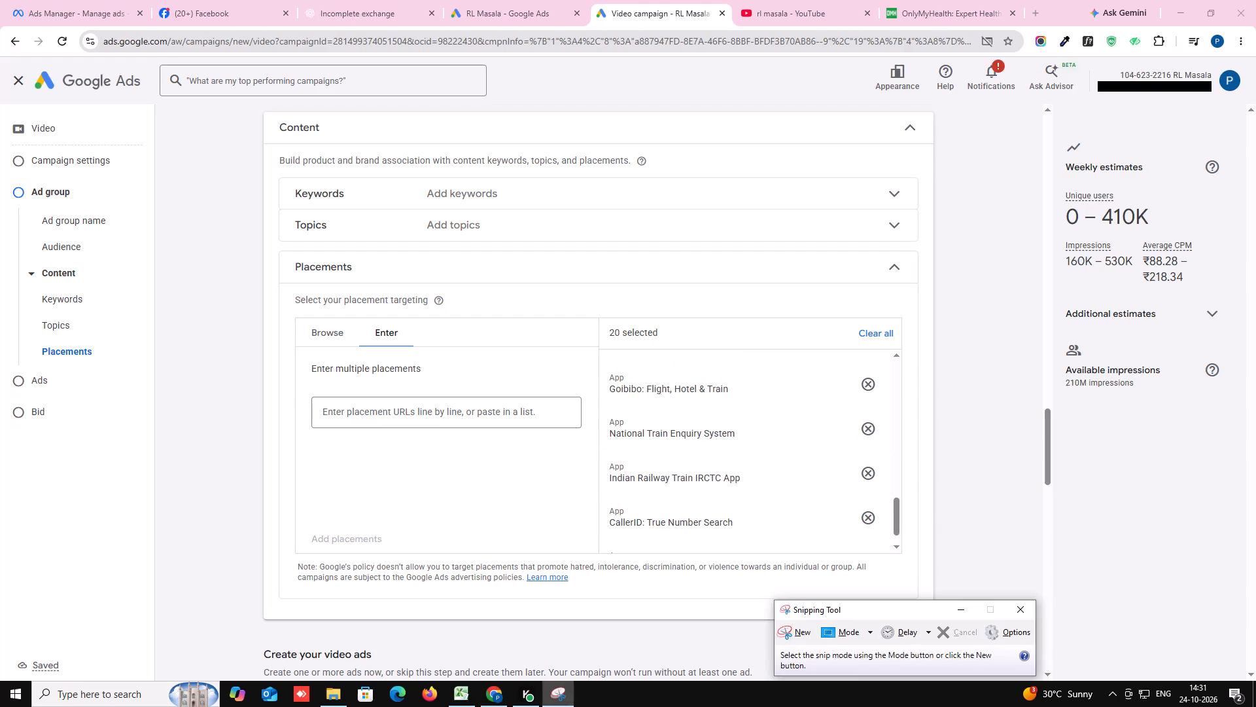
left_click(793, 638)
left_click_drag(591, 348, 893, 584)
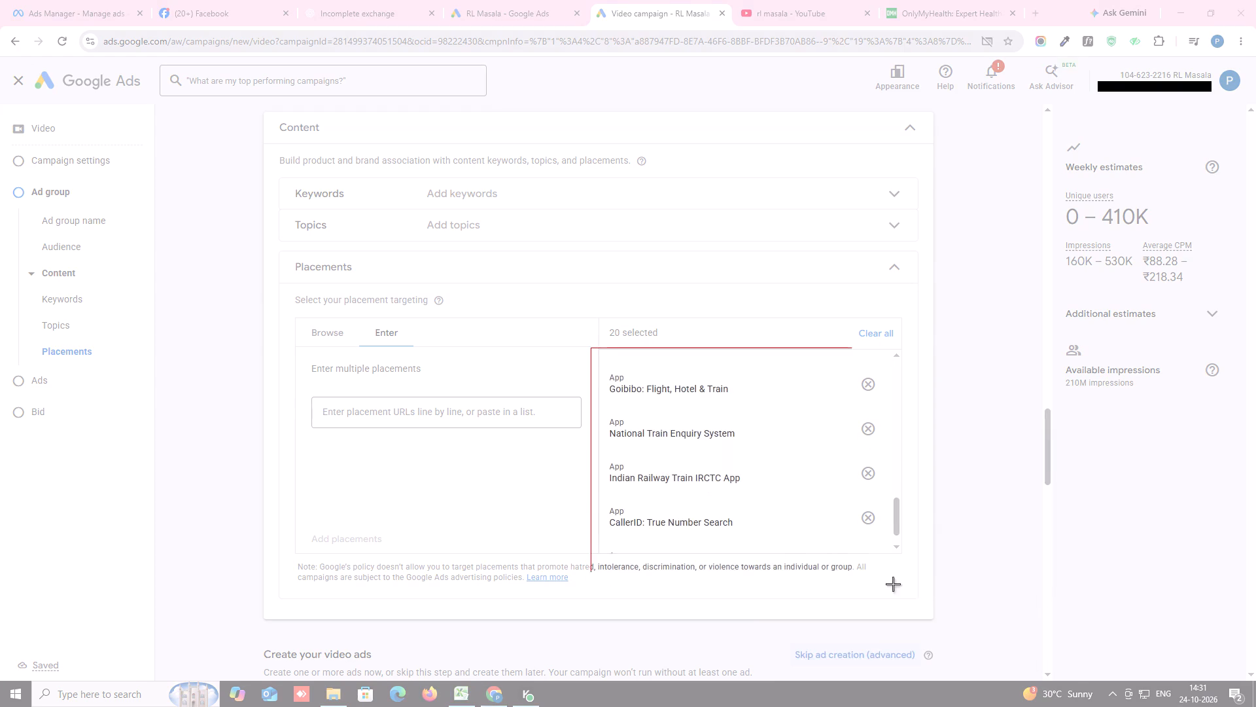
left_click_drag(893, 584, 964, 596)
left_click(533, 257)
left_click(548, 286)
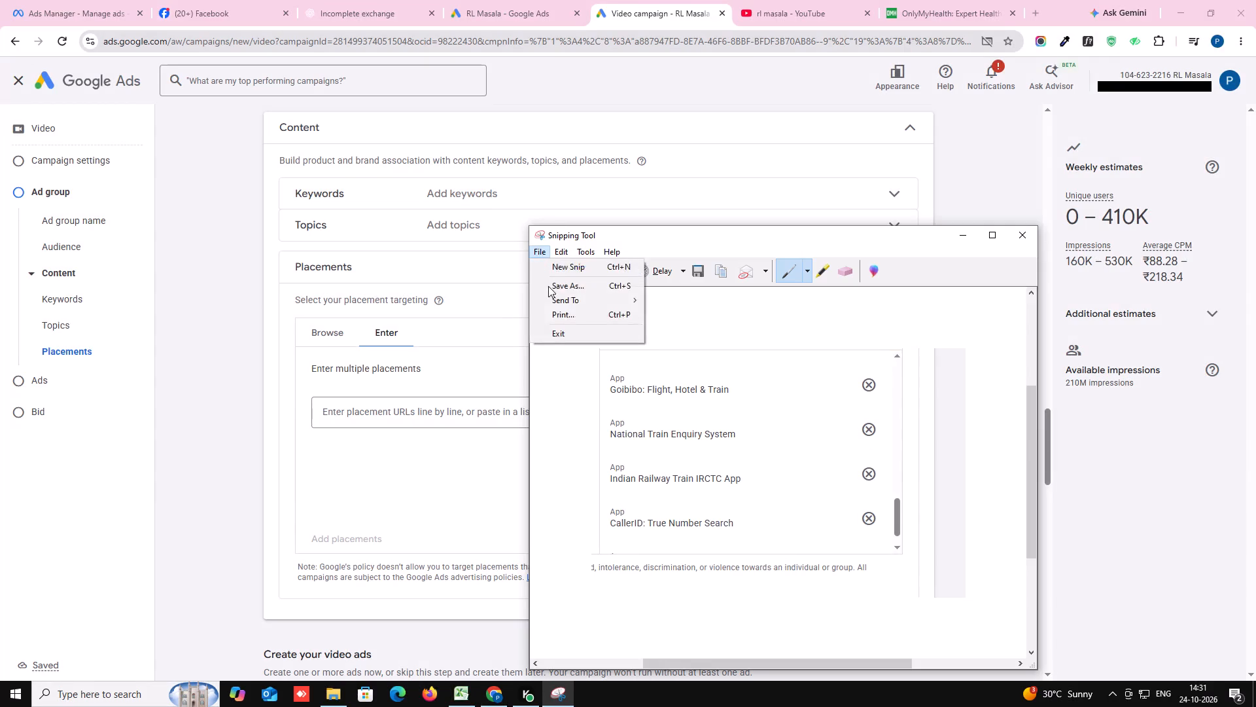
type("gjgj6")
key("d")
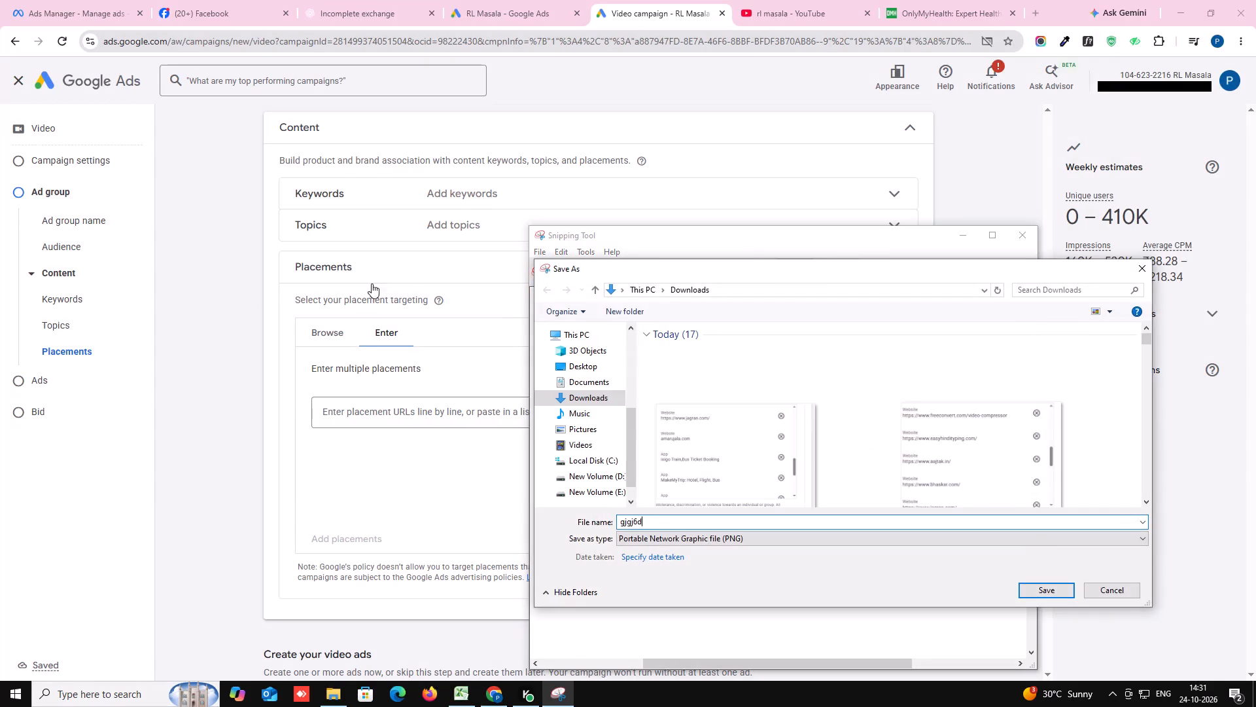
key("d")
left_click(1038, 589)
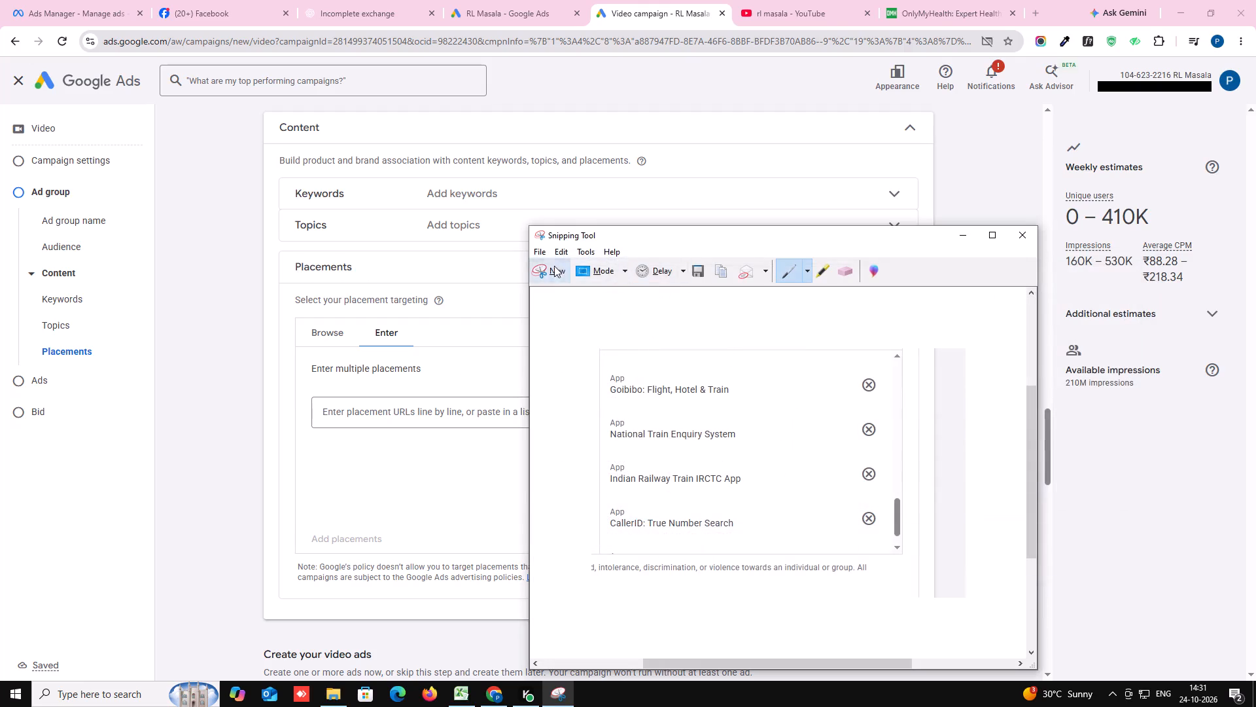
Review the end of the placements list, the video ad settings and the target CPM bid through to the campaign form's end.
left_click(554, 266)
left_click(803, 634)
scroll(803, 479, "down", 2)
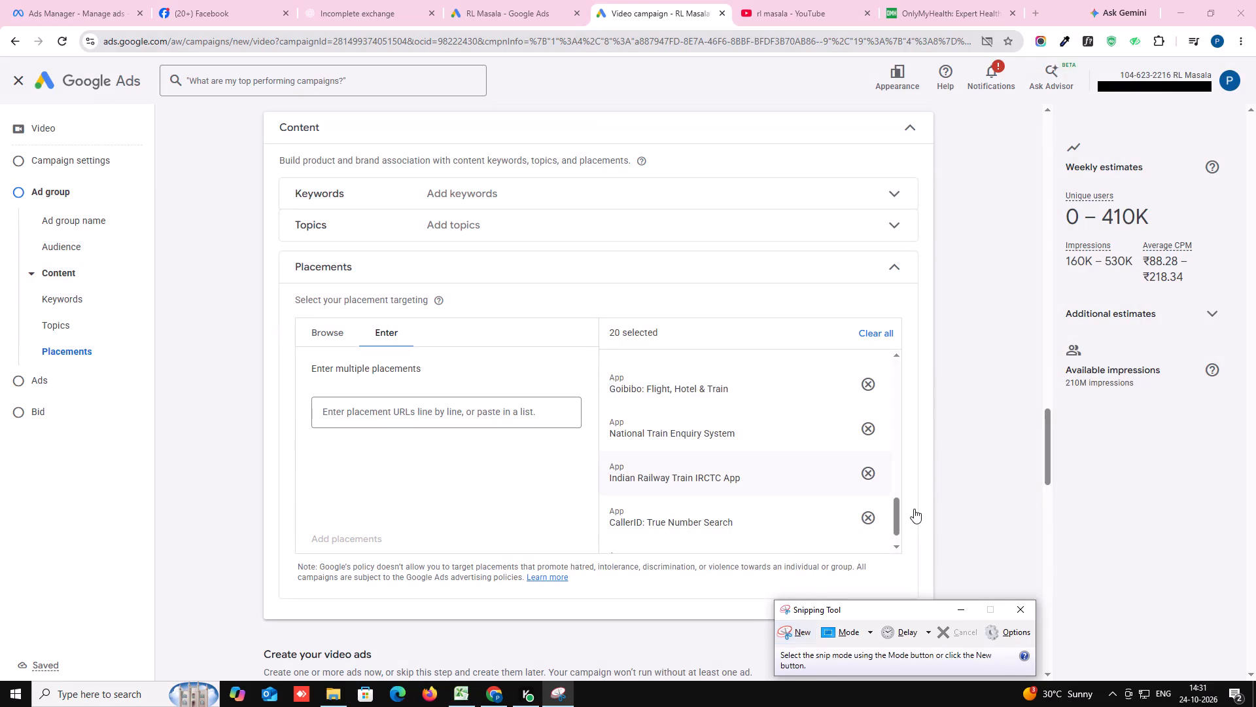
scroll(347, 456, "down", 3)
scroll(290, 484, "down", 3)
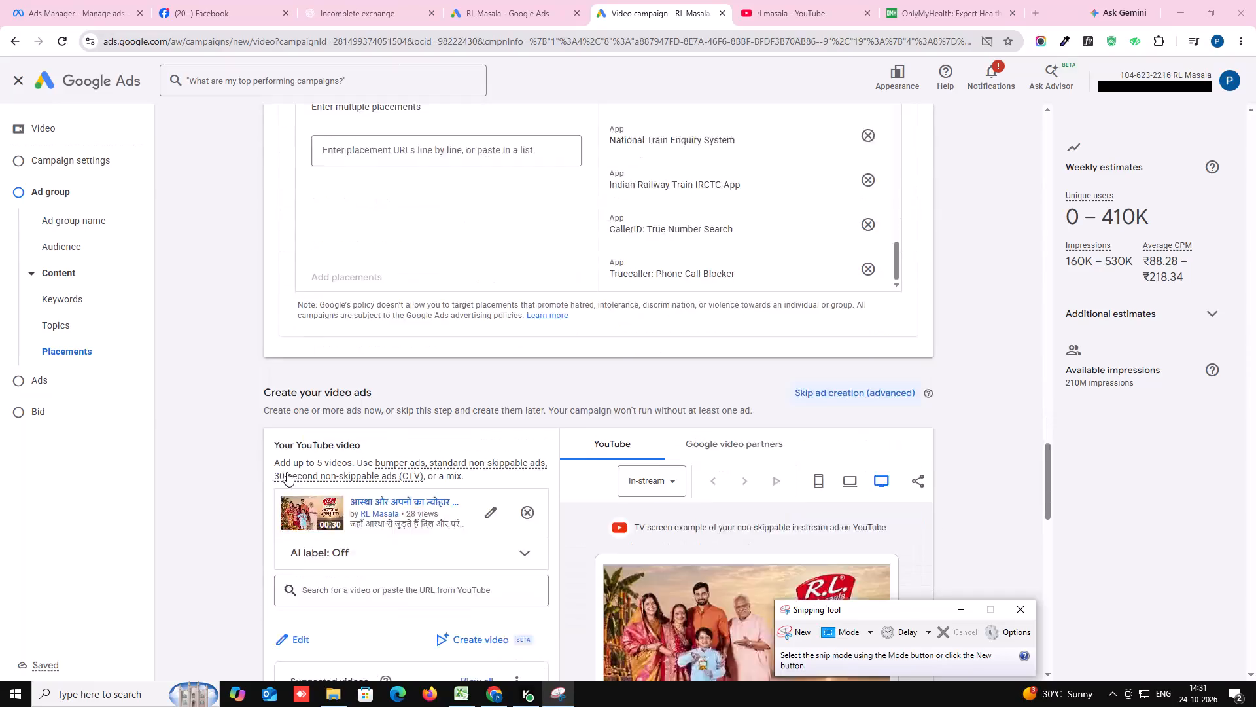
scroll(285, 433, "down", 9)
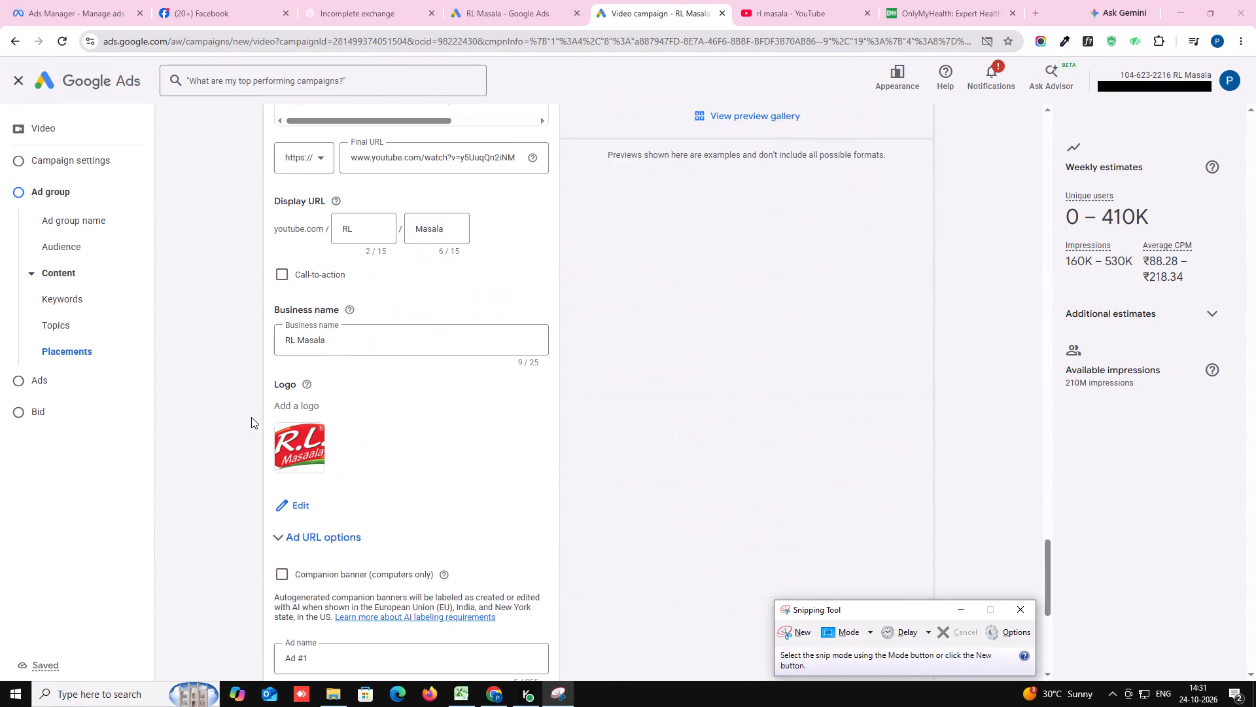
scroll(251, 417, "down", 12)
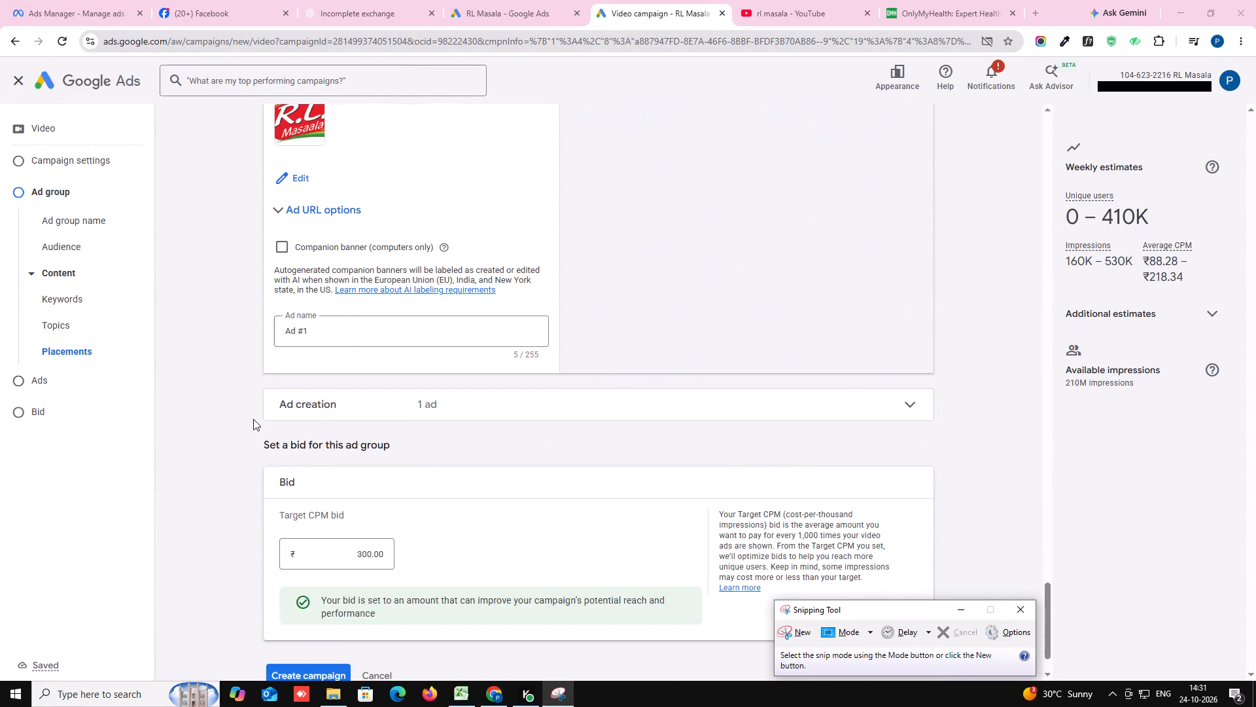
scroll(253, 419, "down", 1)
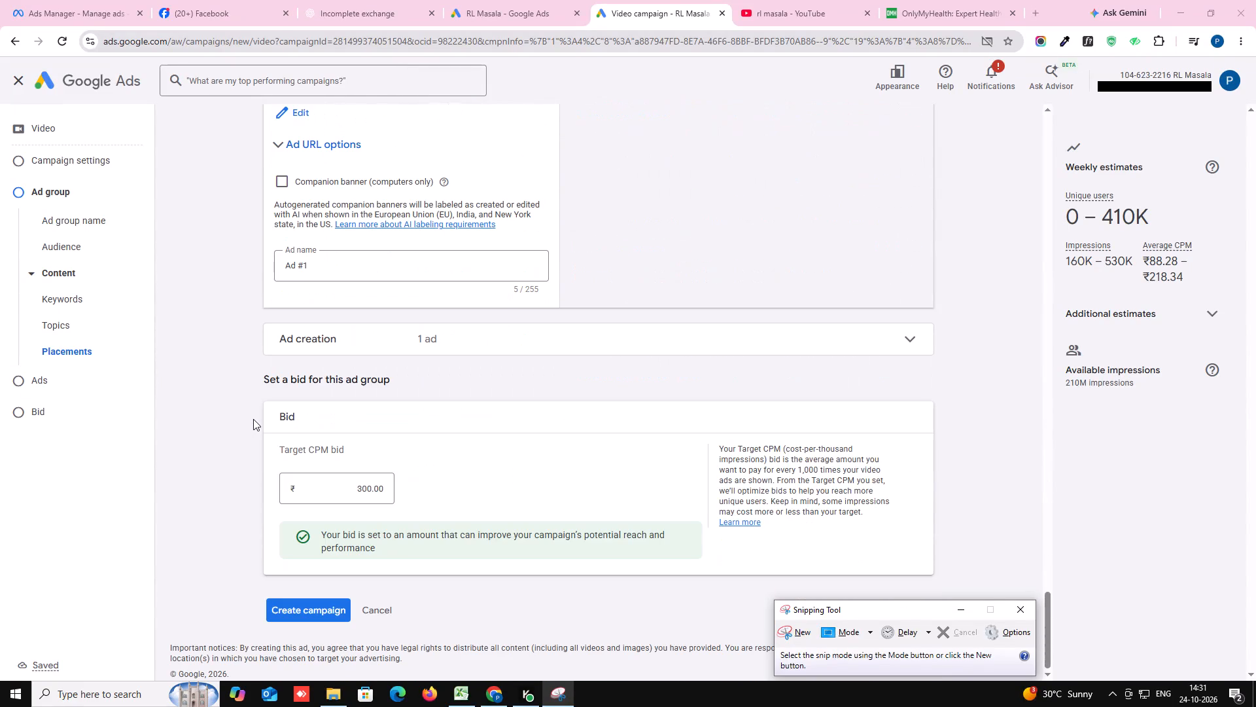
Create the RL Masala video campaign from the completed form and continue to its overview.
left_click(307, 605)
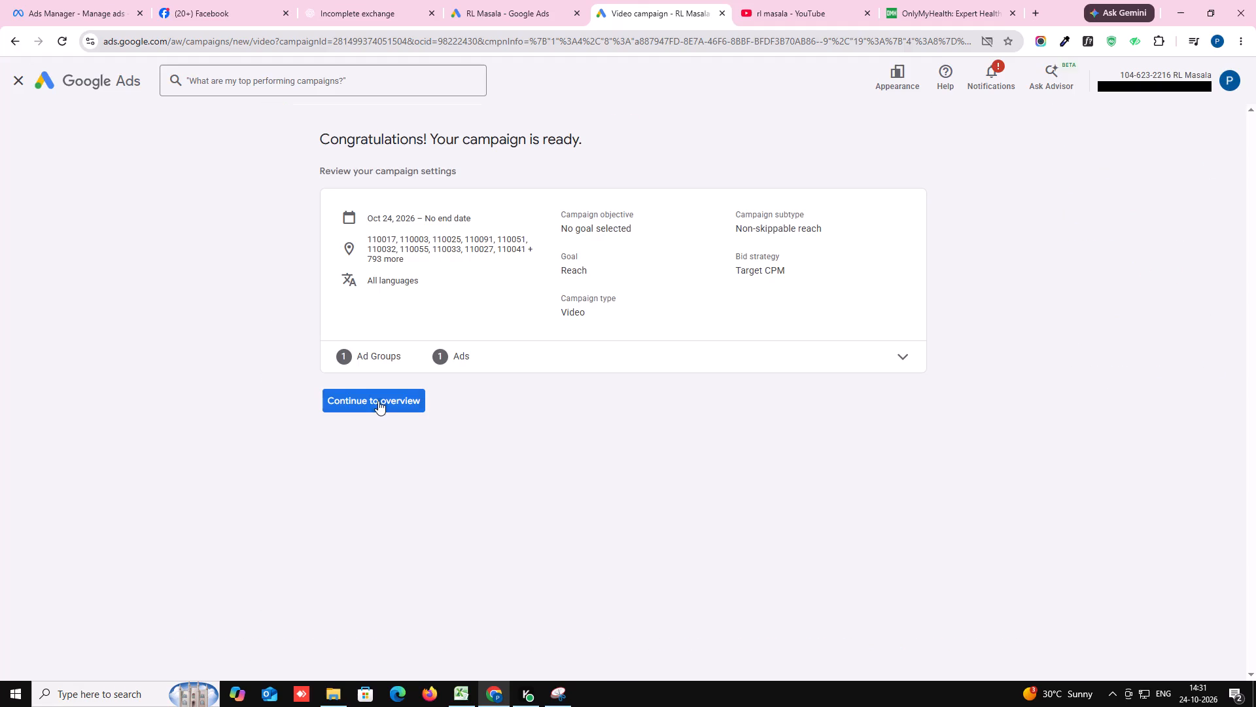
left_click(378, 401)
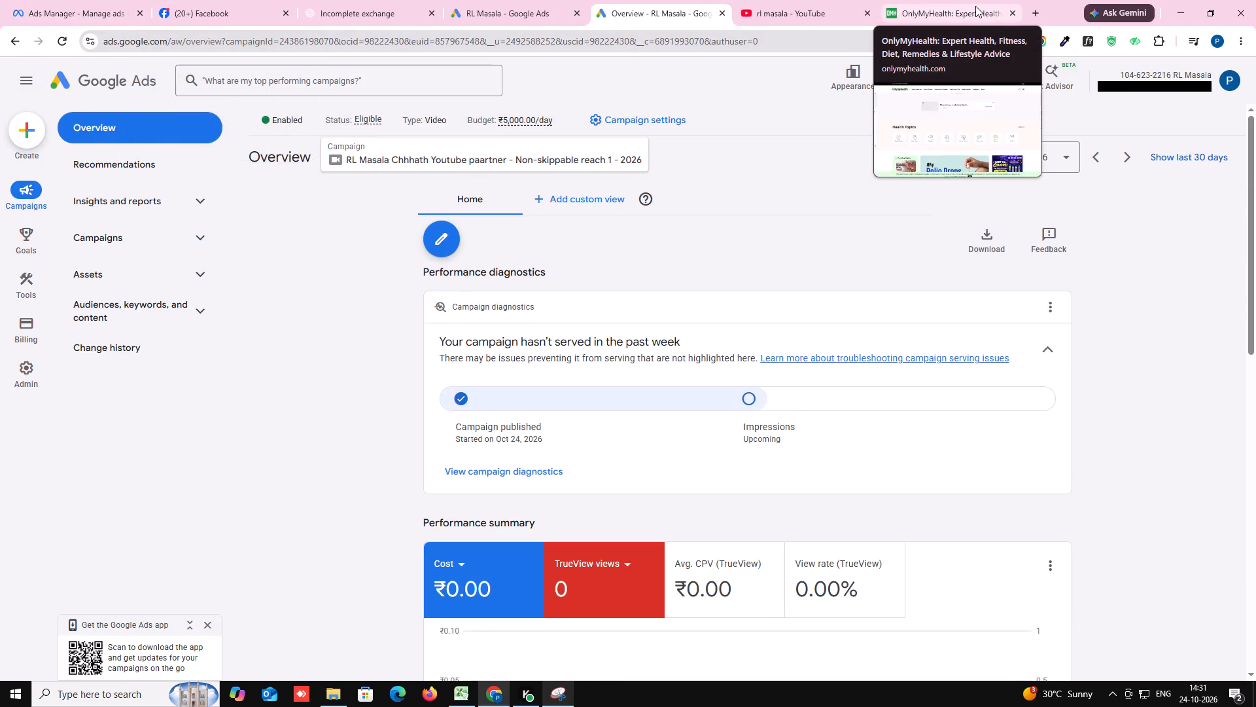
Open WhatsApp Web (web.whatsapp.com) in a new browser tab.
left_click(1036, 11)
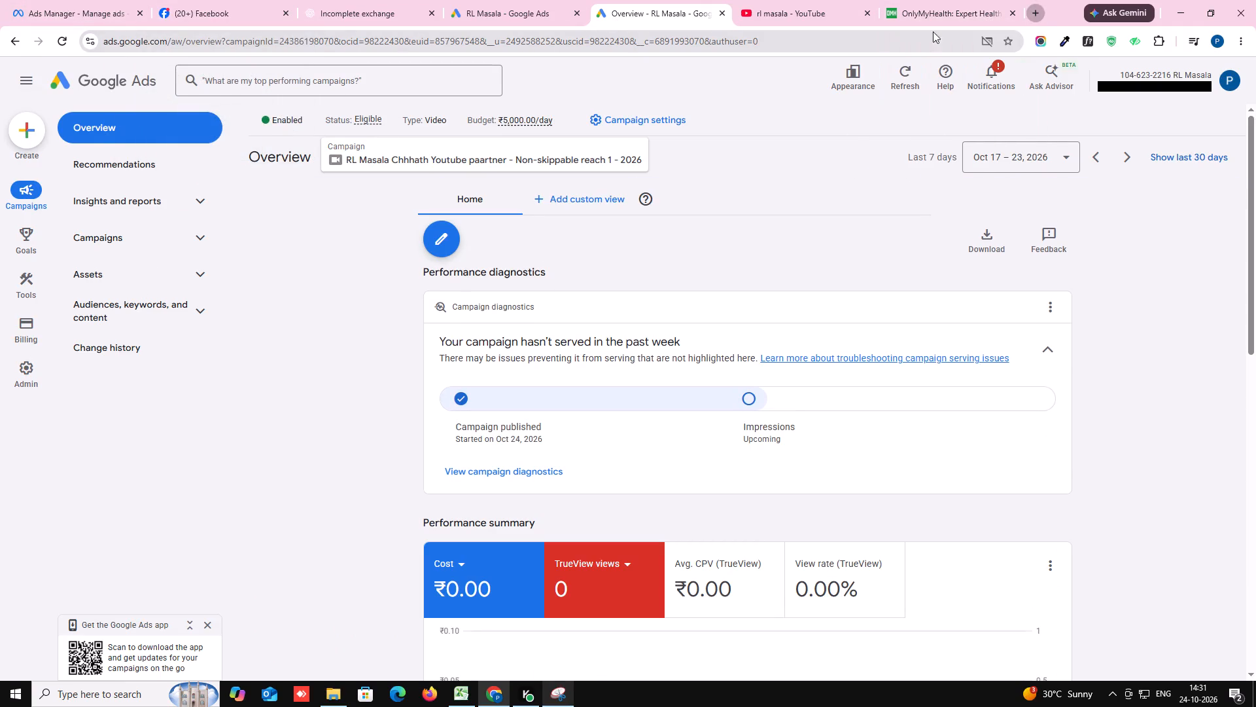
left_click(766, 37)
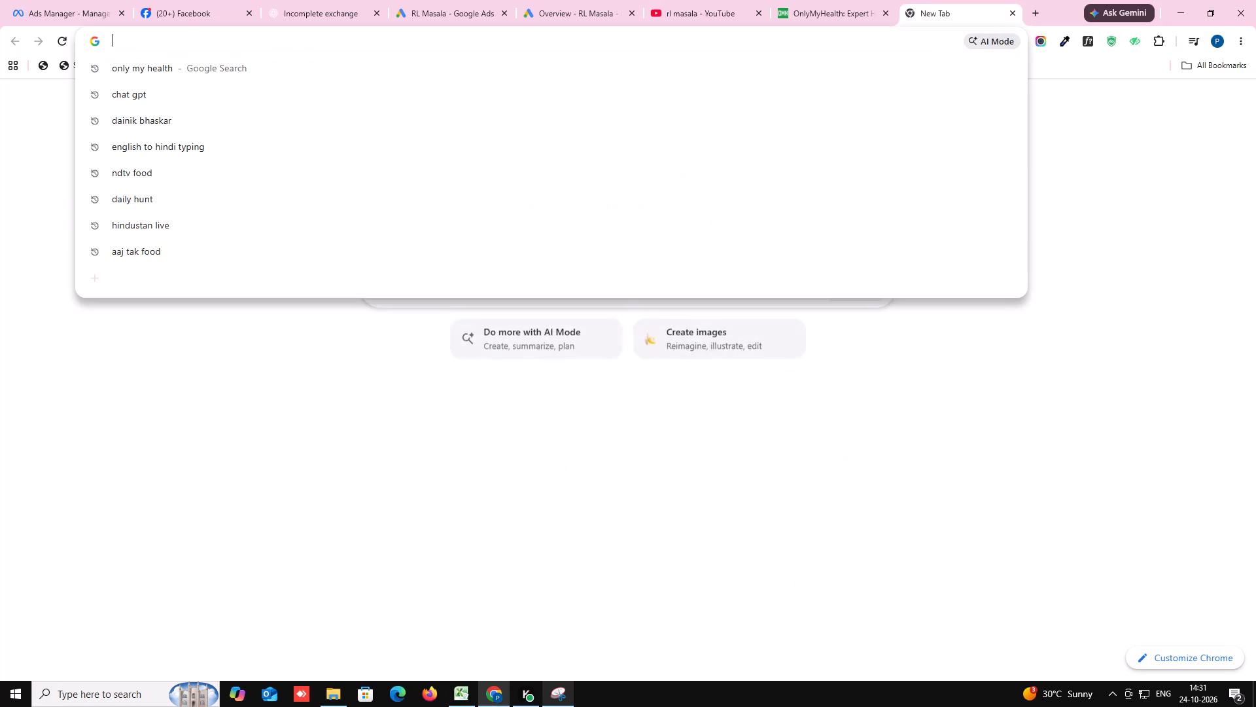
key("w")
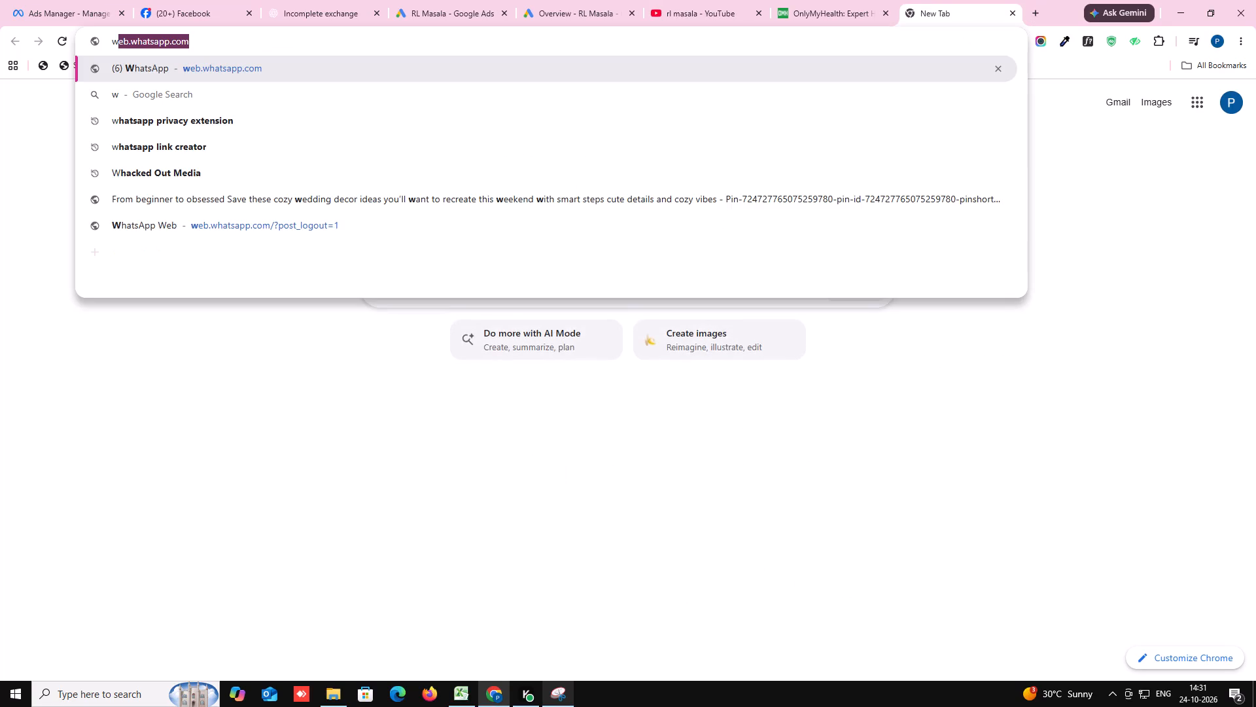
left_click(218, 72)
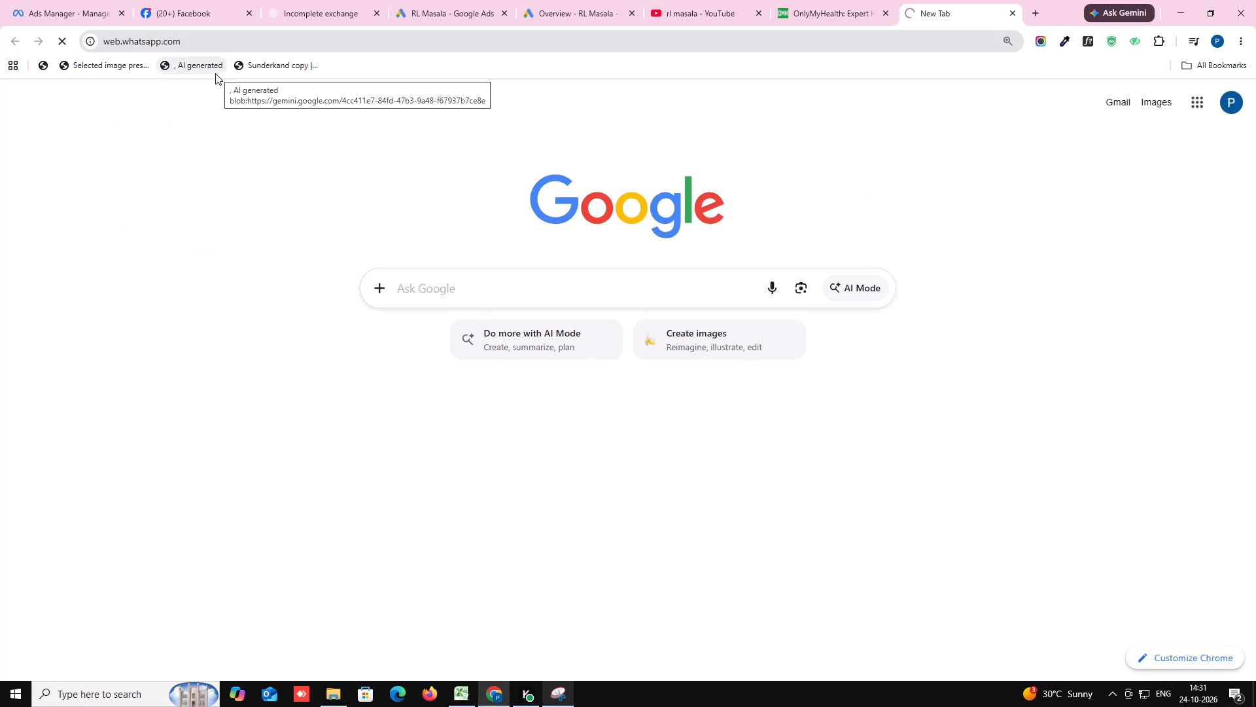